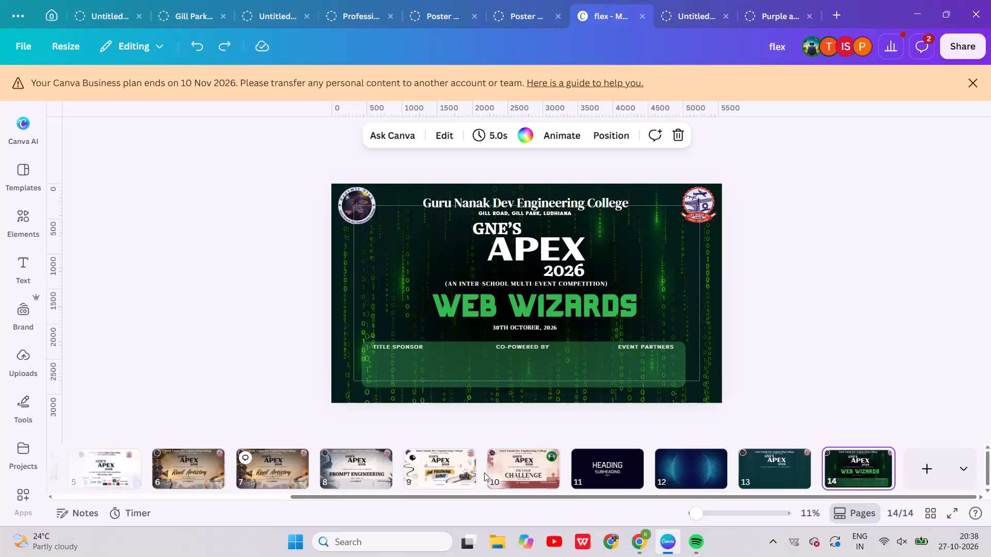
On page 10, The Logic Challenge banner, examine the background image's file details, including its dimensions.
{"action": "left_click", "coordinate": [500, 471]}
{"action": "left_click", "coordinate": [510, 470]}
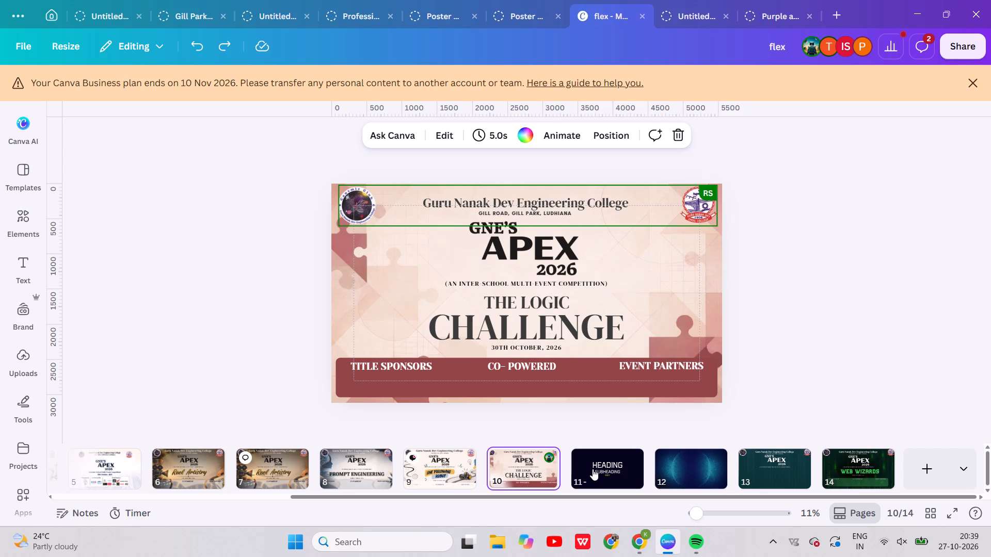
{"action": "right_click", "coordinate": [705, 313]}
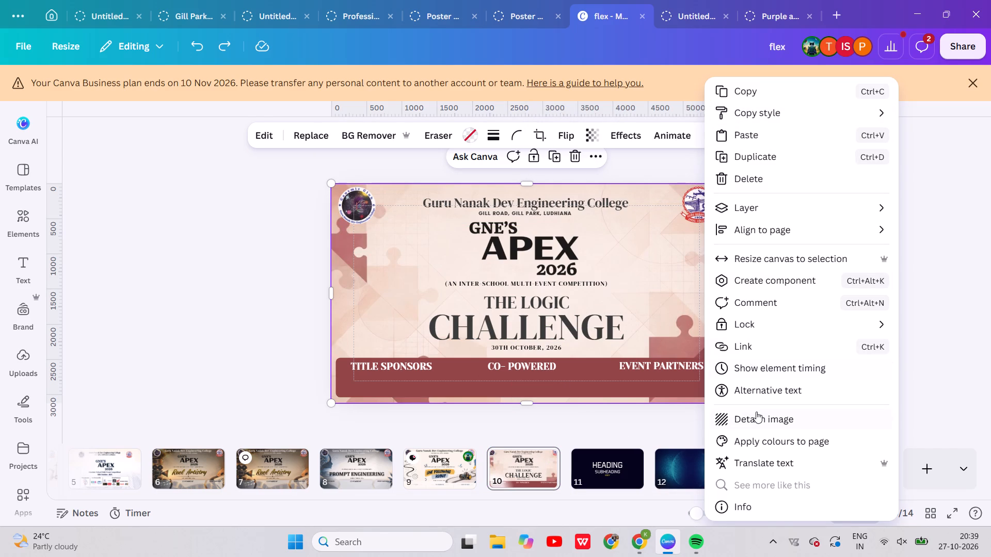
{"action": "scroll", "coordinate": [756, 413], "scroll_direction": "down", "scroll_amount": 4}
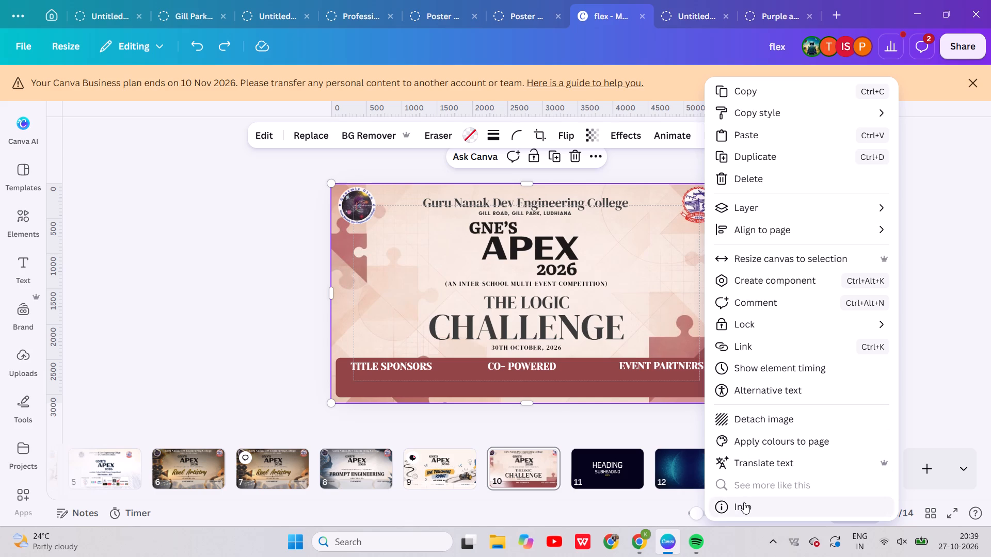
{"action": "left_click", "coordinate": [744, 502]}
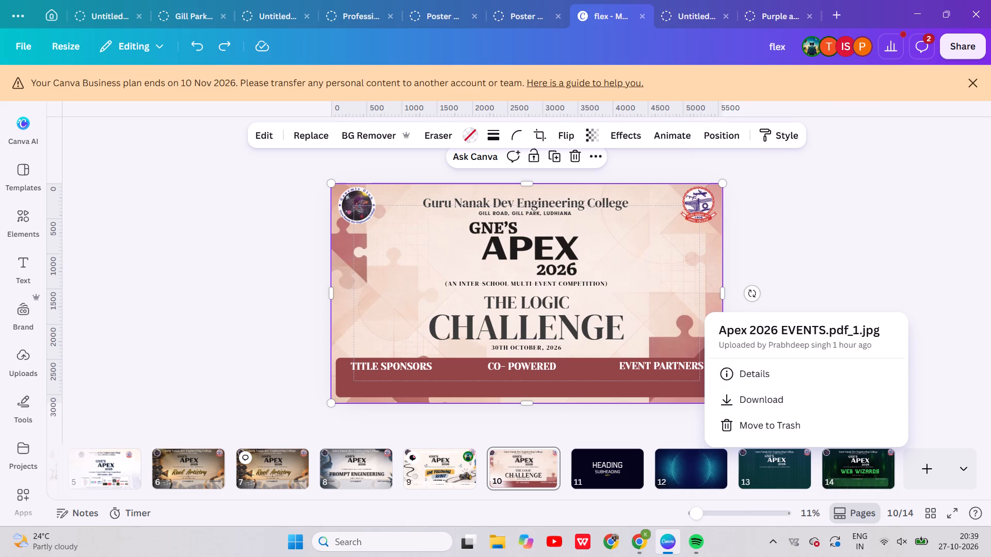
{"action": "left_click", "coordinate": [761, 373]}
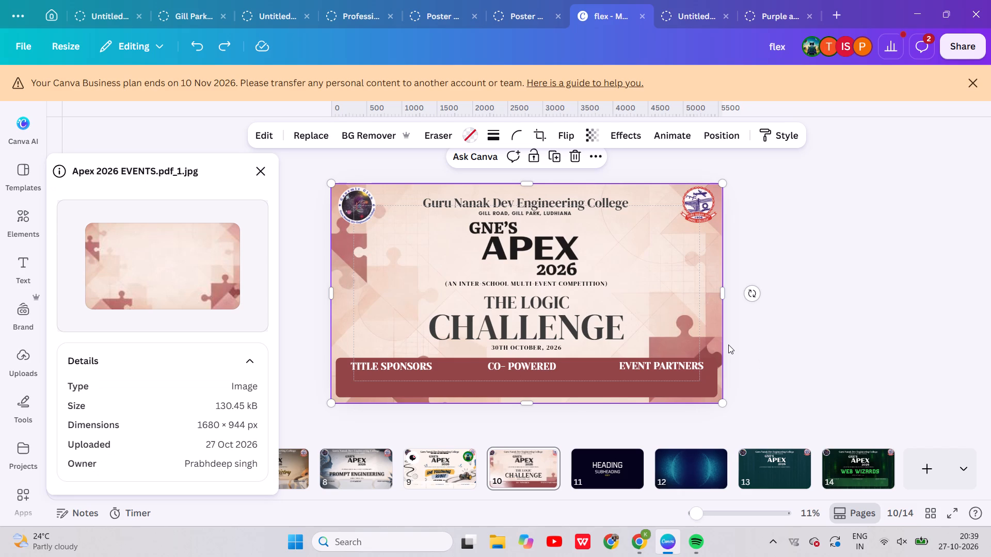
{"action": "left_click", "coordinate": [759, 341]}
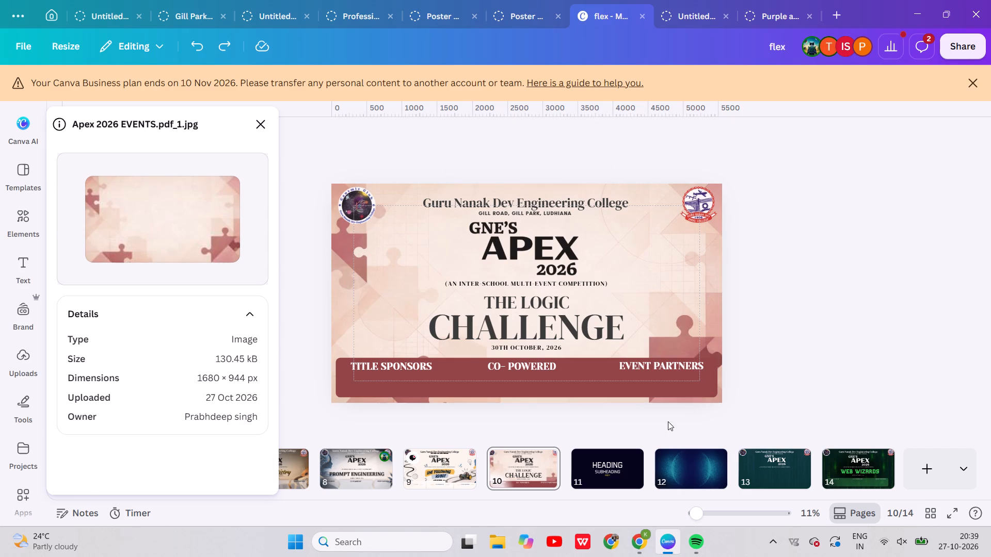
Check the page size of page 10, The Logic Challenge banner, in its page options.
{"action": "left_click", "coordinate": [552, 459]}
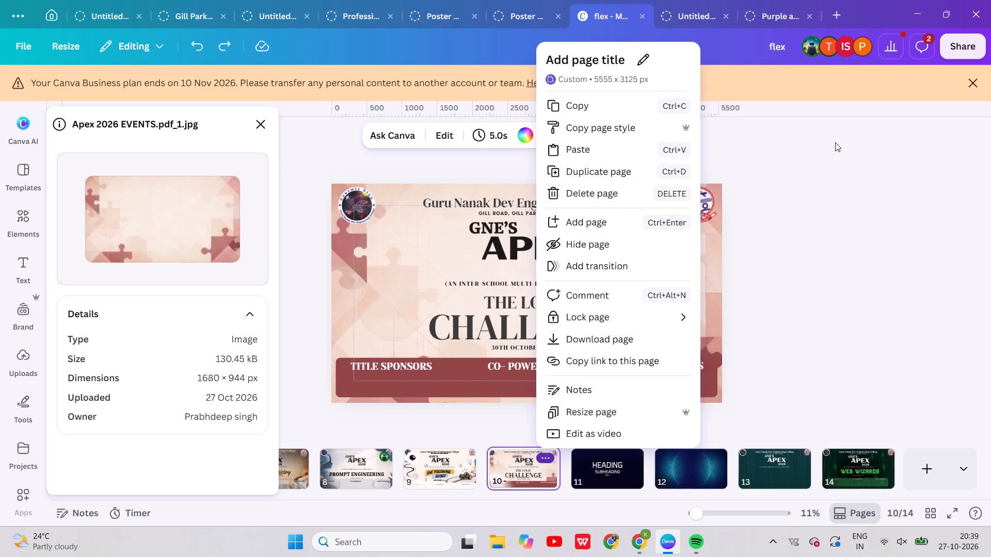
{"action": "left_click", "coordinate": [614, 75]}
{"action": "left_click", "coordinate": [622, 80]}
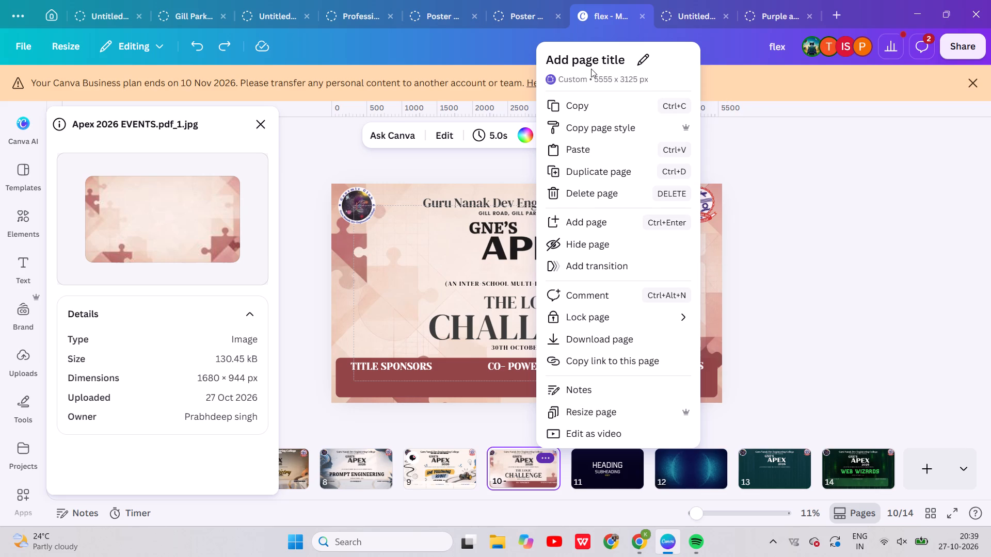
{"action": "left_click", "coordinate": [612, 77]}
{"action": "left_click", "coordinate": [567, 80]}
{"action": "left_click", "coordinate": [546, 79]}
{"action": "left_click", "coordinate": [759, 153]}
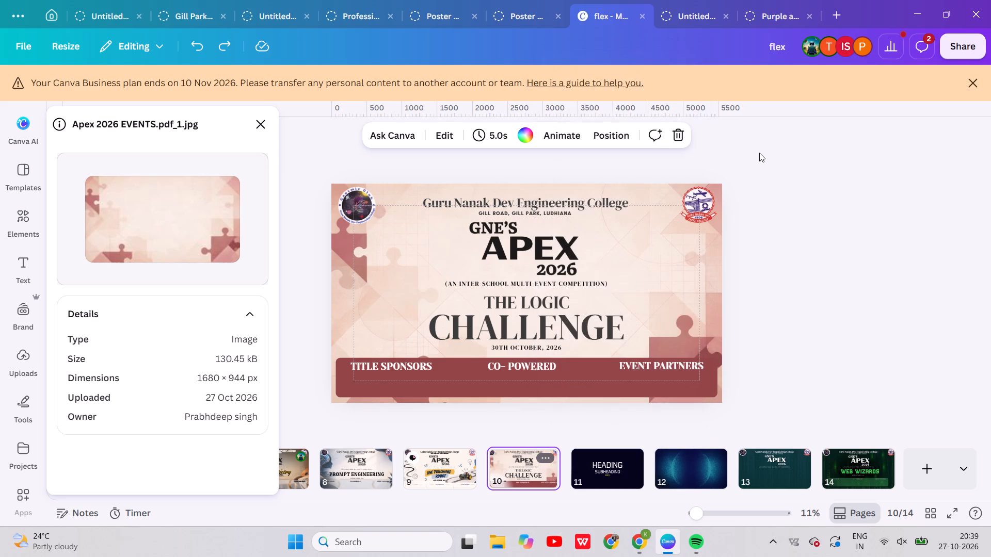
{"action": "left_click", "coordinate": [759, 153]}
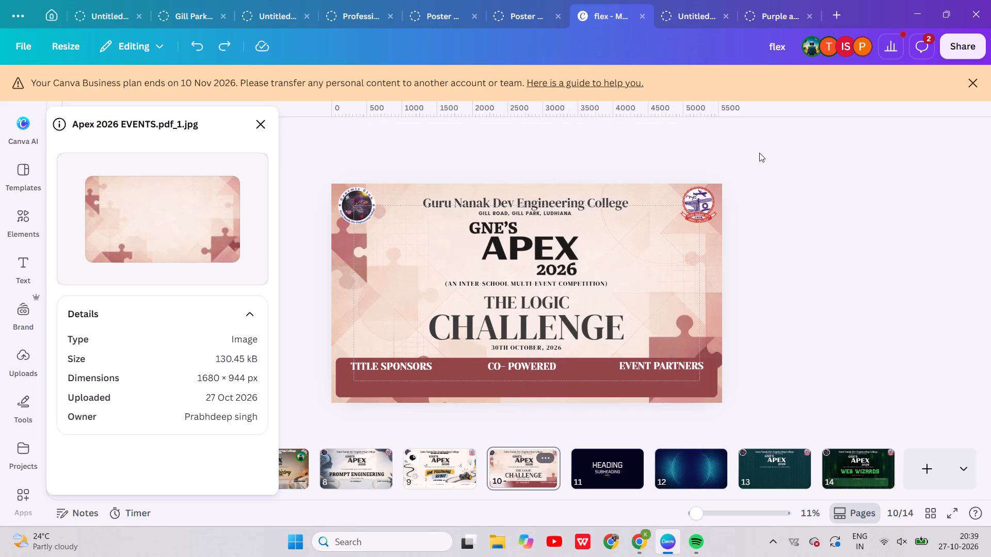
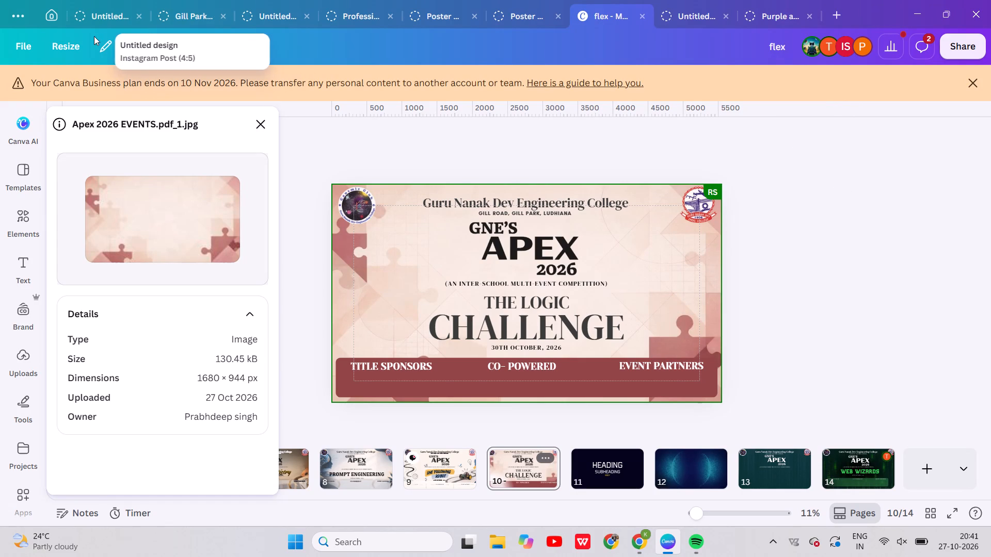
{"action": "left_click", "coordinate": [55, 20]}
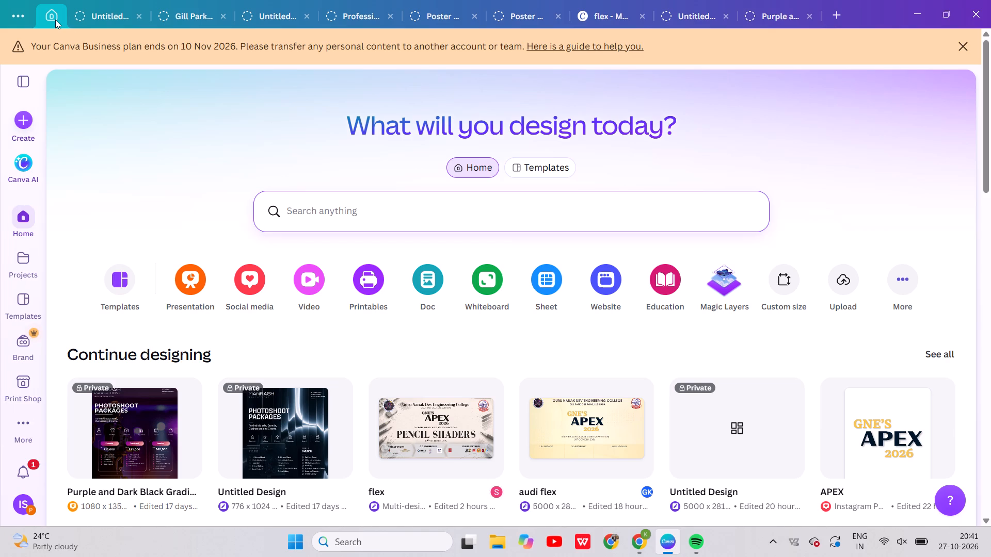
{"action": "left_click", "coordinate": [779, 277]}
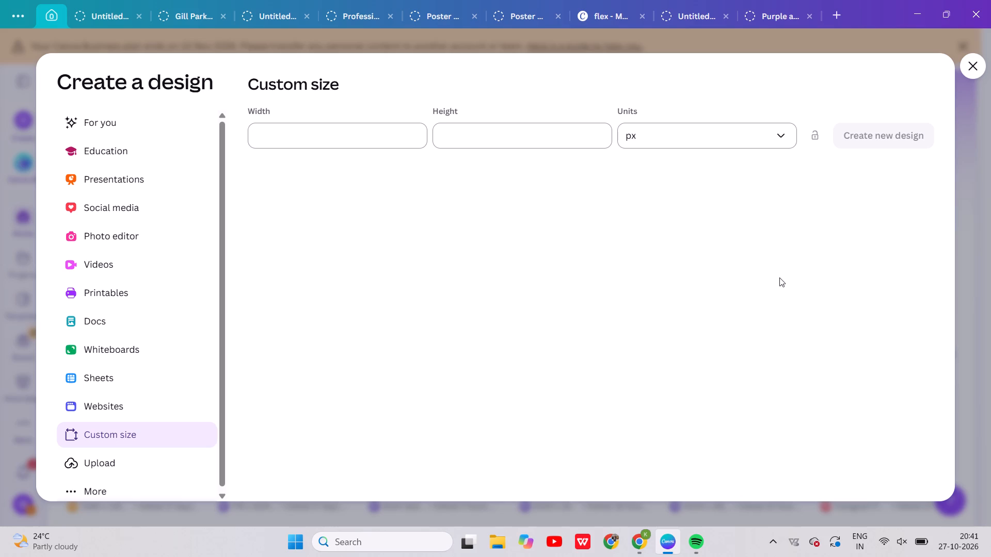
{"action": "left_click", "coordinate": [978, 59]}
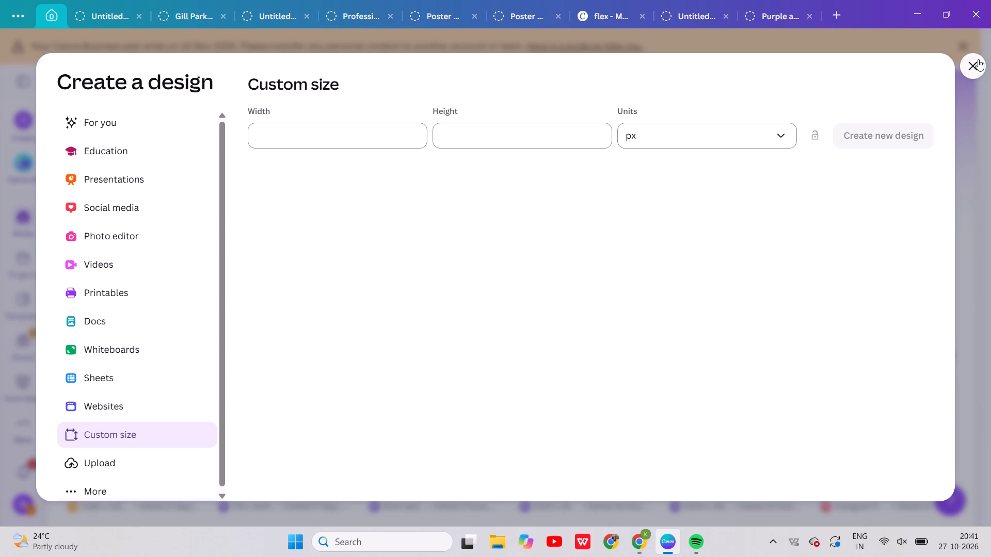
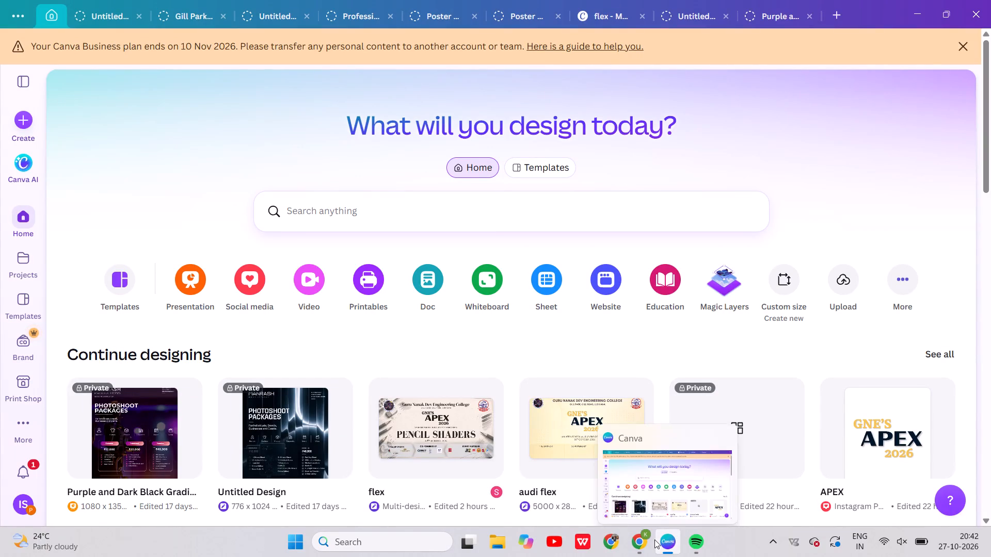
Create a new custom-size design 21 cm wide and 14.8 cm high.
{"action": "left_click", "coordinate": [786, 277]}
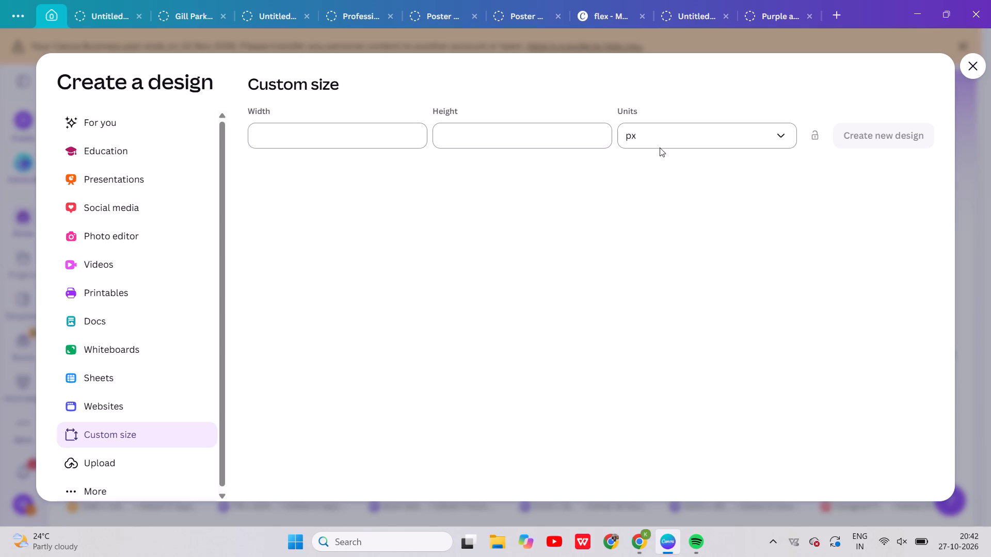
{"action": "left_click", "coordinate": [360, 144]}
{"action": "left_click", "coordinate": [770, 136]}
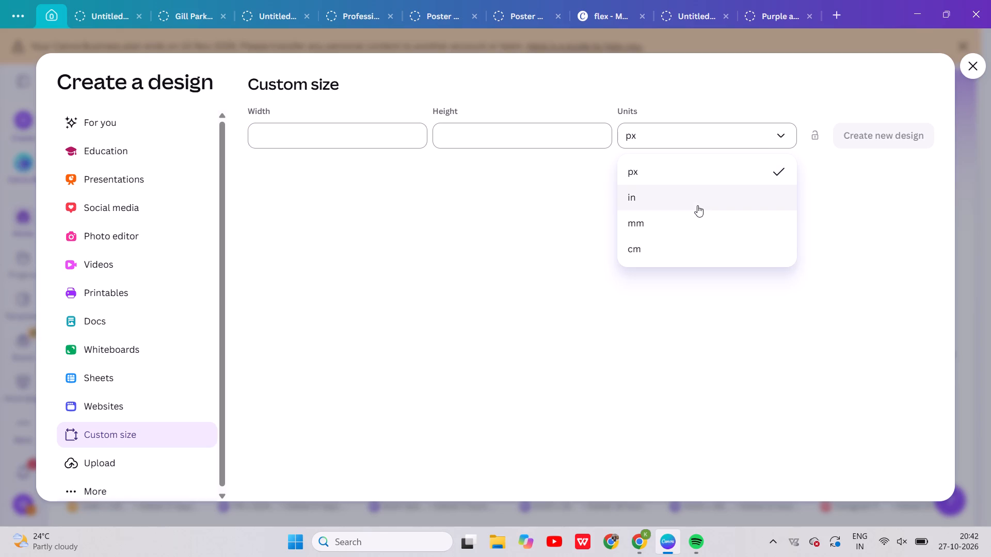
{"action": "left_click", "coordinate": [684, 243]}
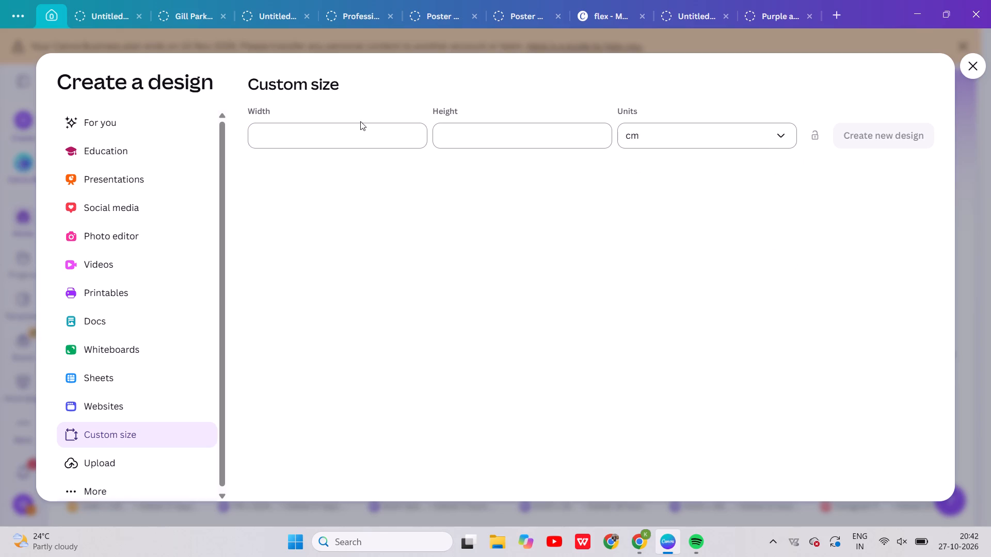
{"action": "left_click", "coordinate": [363, 134]}
{"action": "key", "text": "2"}
{"action": "key", "text": "1"}
{"action": "left_click", "coordinate": [450, 145]}
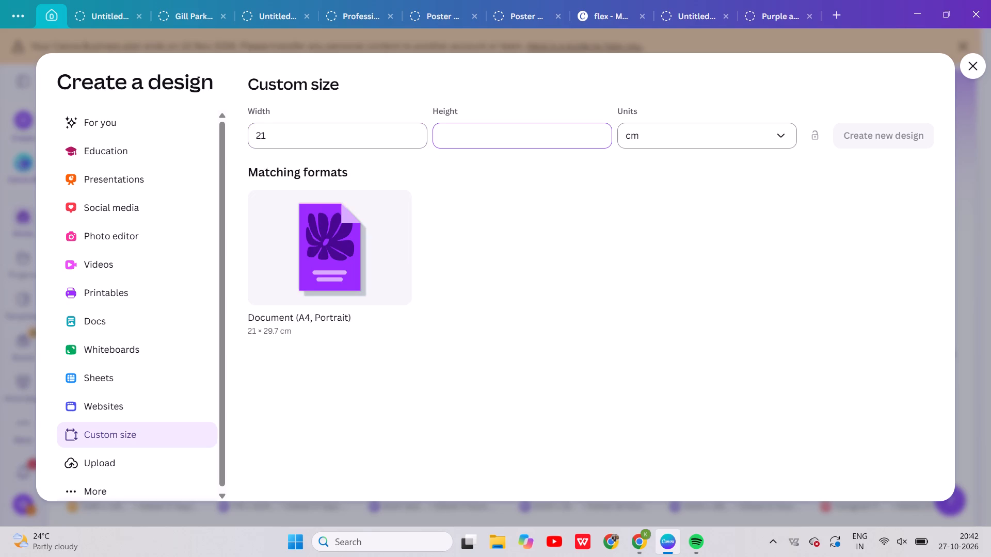
{"action": "key", "text": "1"}
{"action": "key", "text": "4"}
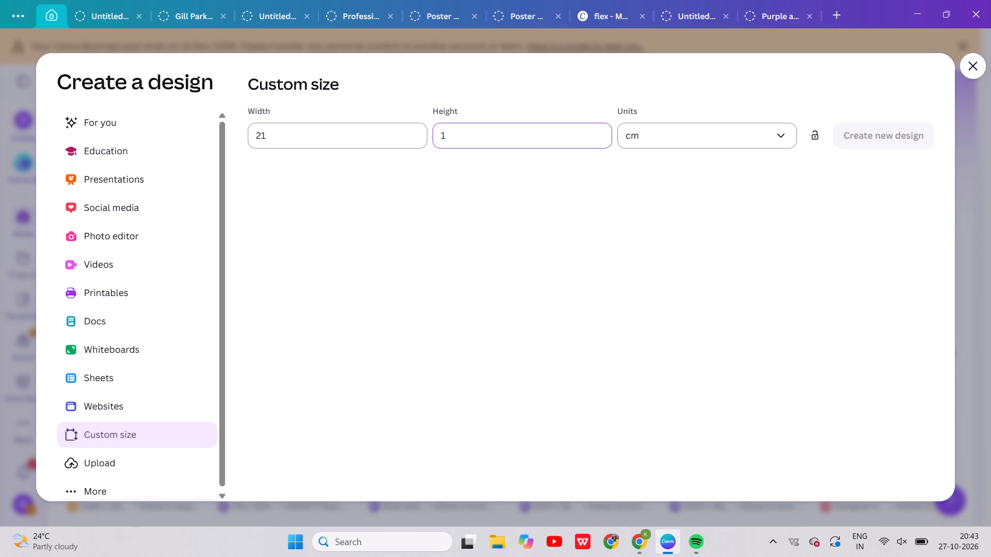
{"action": "key", "text": "period"}
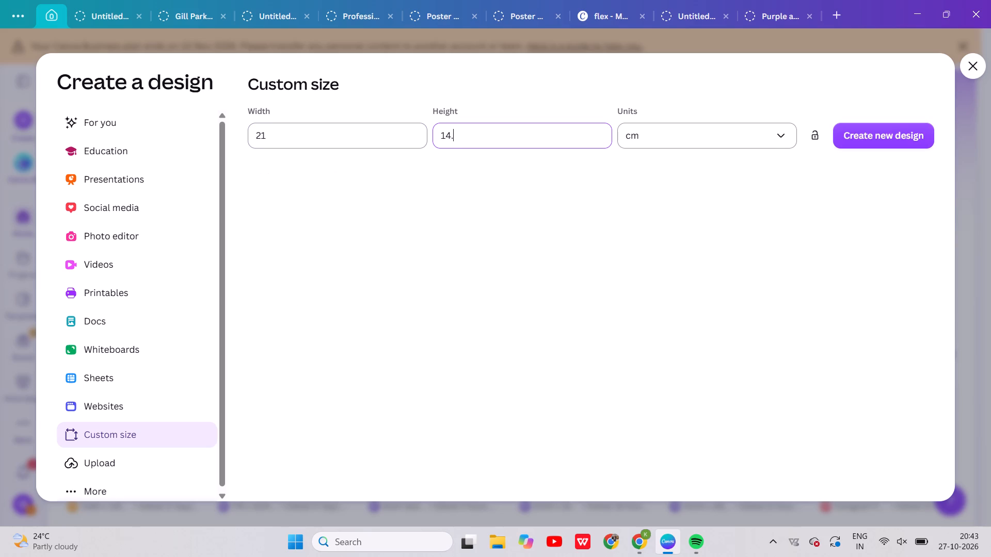
{"action": "key", "text": "8"}
{"action": "left_click", "coordinate": [855, 142]}
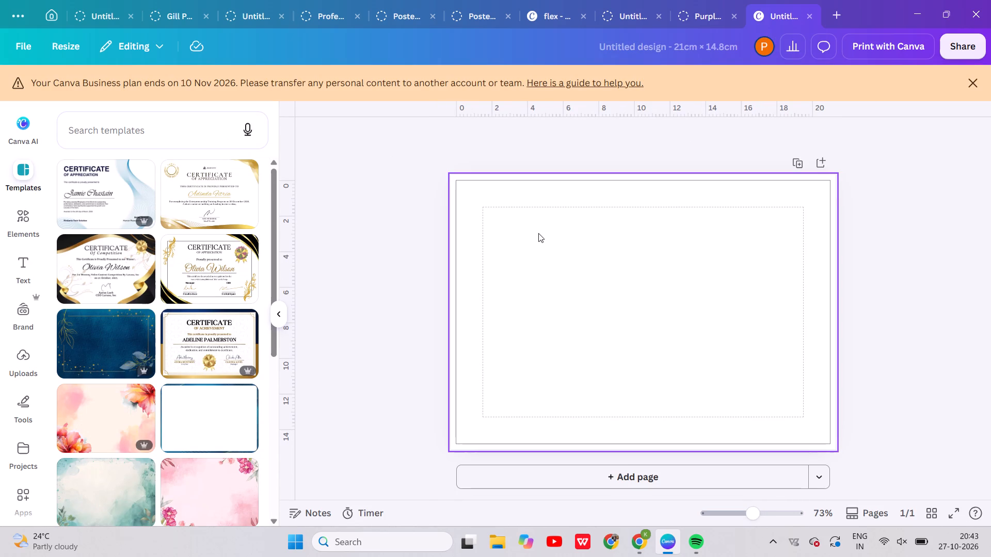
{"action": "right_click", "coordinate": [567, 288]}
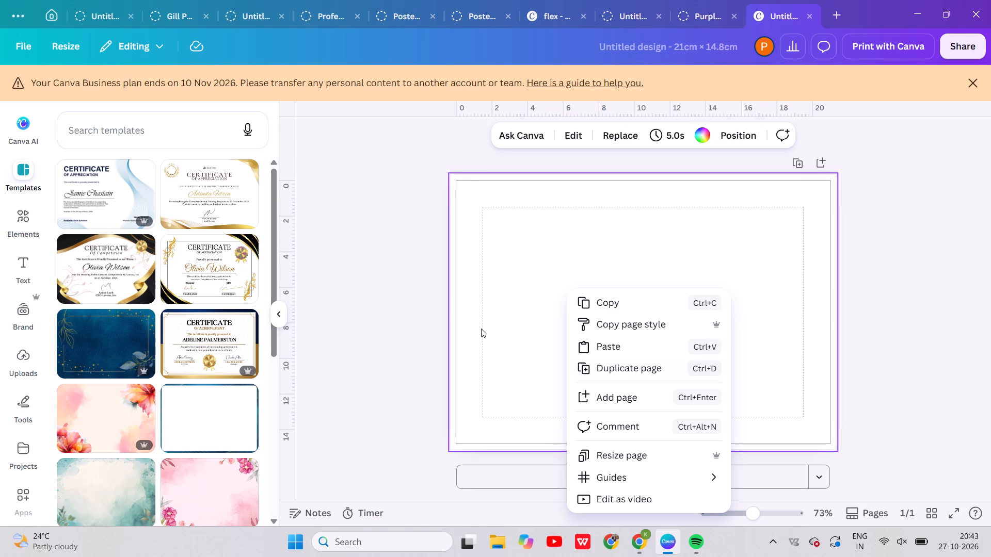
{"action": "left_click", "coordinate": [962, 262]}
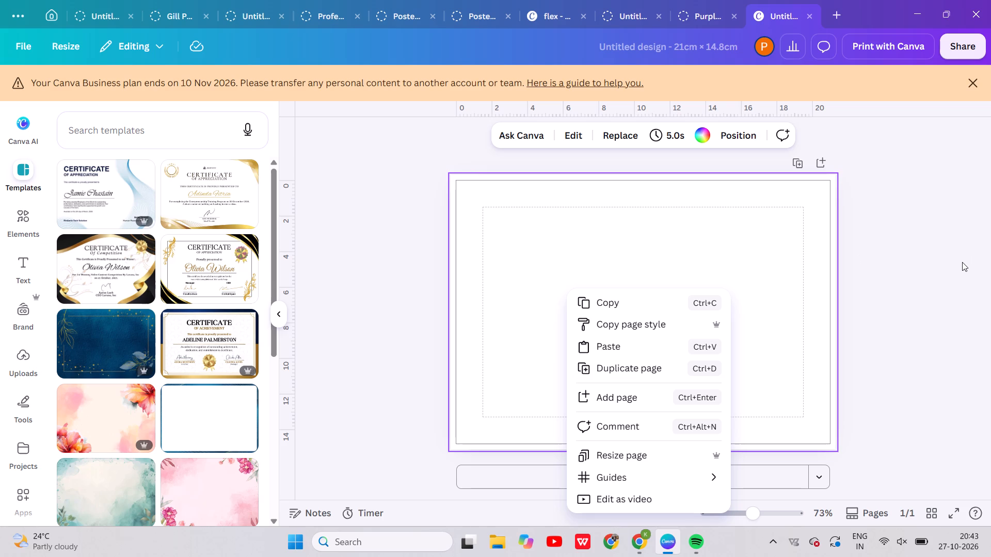
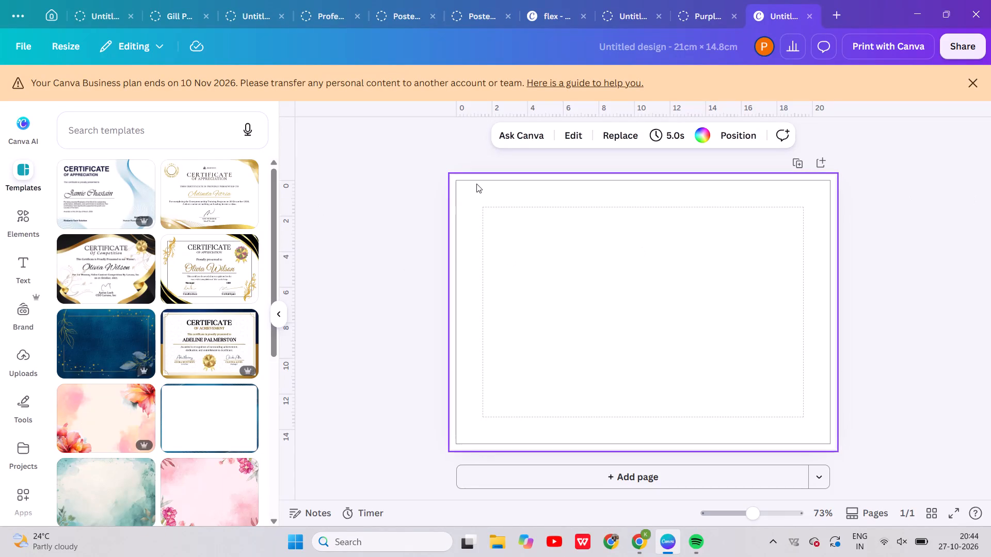
Look through the default solid and gradient background colours offered for the blank 21 × 14.8 cm page.
{"action": "left_click", "coordinate": [699, 136]}
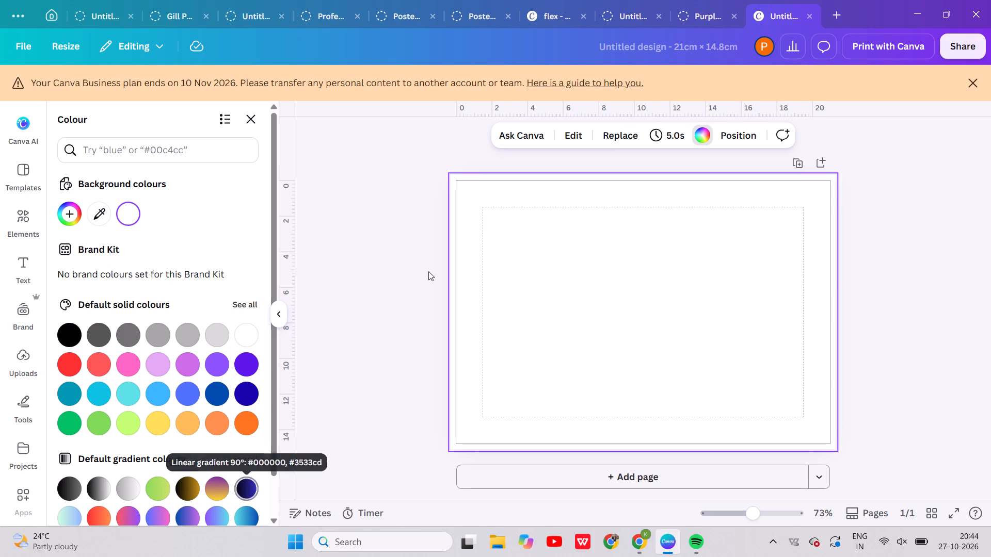
{"action": "left_click", "coordinate": [407, 298]}
{"action": "scroll", "coordinate": [214, 365], "scroll_direction": "up", "scroll_amount": 3}
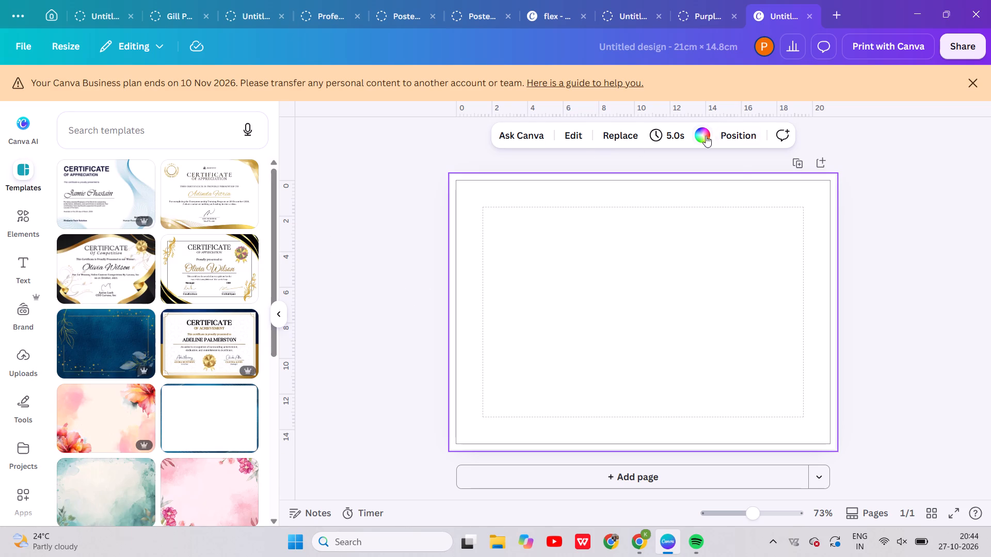
{"action": "left_click", "coordinate": [705, 136]}
{"action": "scroll", "coordinate": [200, 349], "scroll_direction": "down", "scroll_amount": 2}
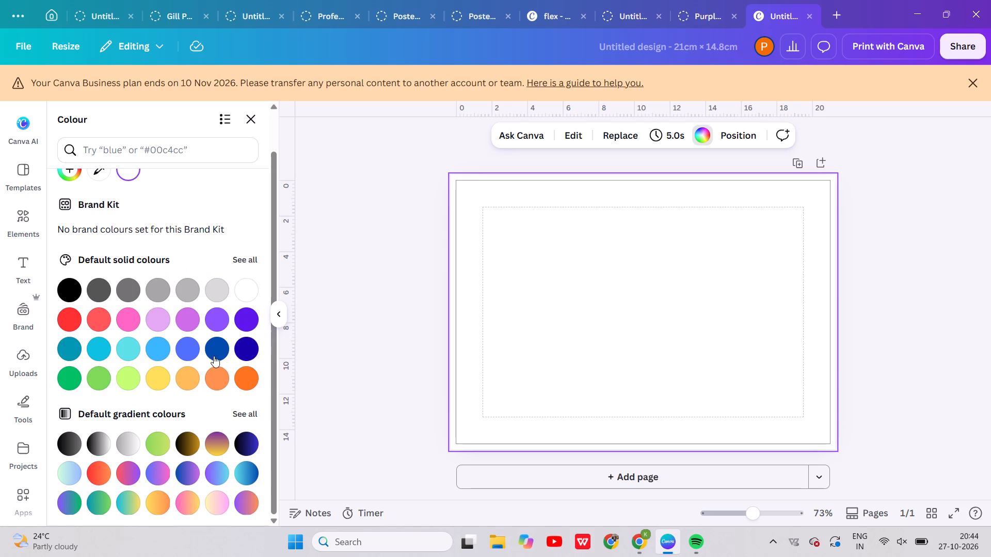
{"action": "scroll", "coordinate": [214, 358], "scroll_direction": "up", "scroll_amount": 2}
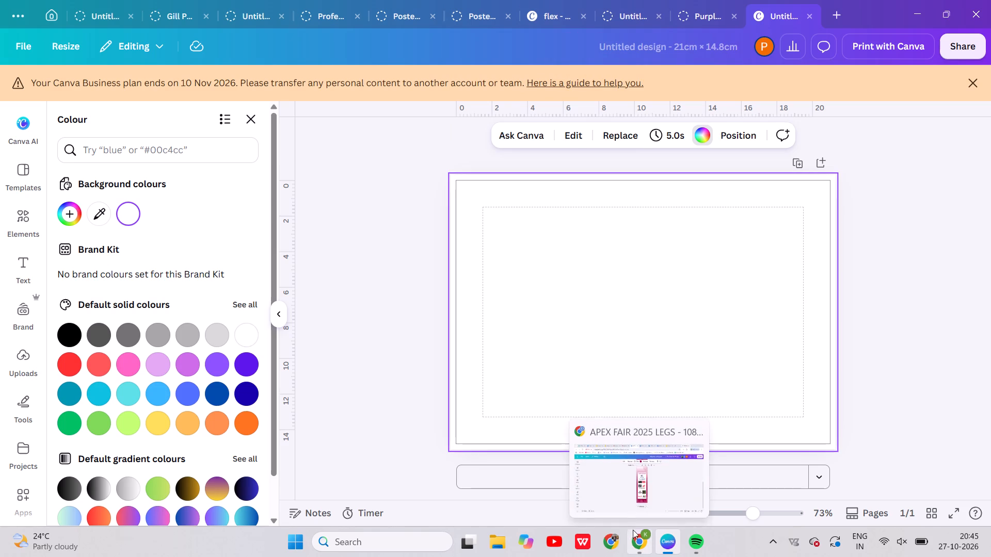
Switch to Google Chrome and open the GNE'S-APEX-2026 design from the Canva home page at its first page.
{"action": "left_click", "coordinate": [630, 494]}
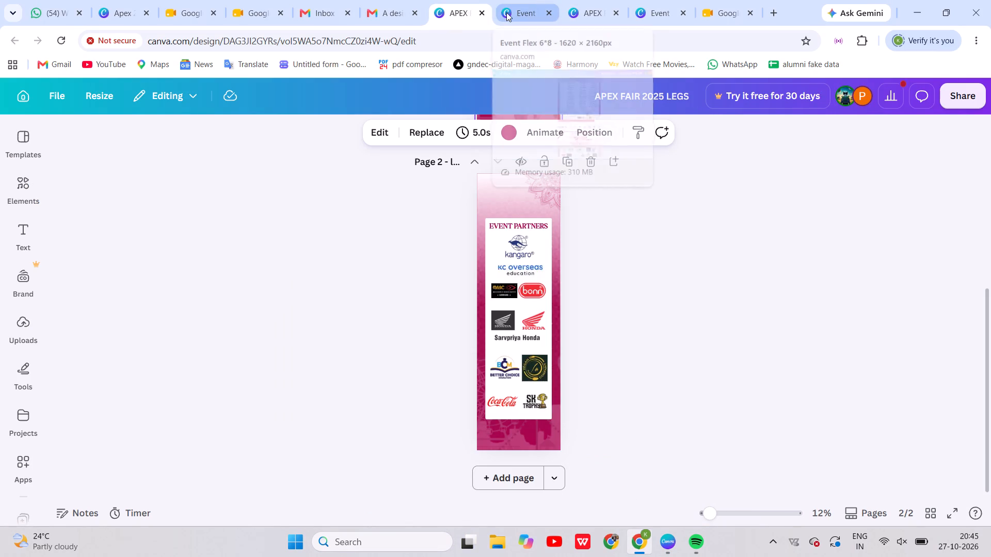
{"action": "left_click", "coordinate": [28, 91]}
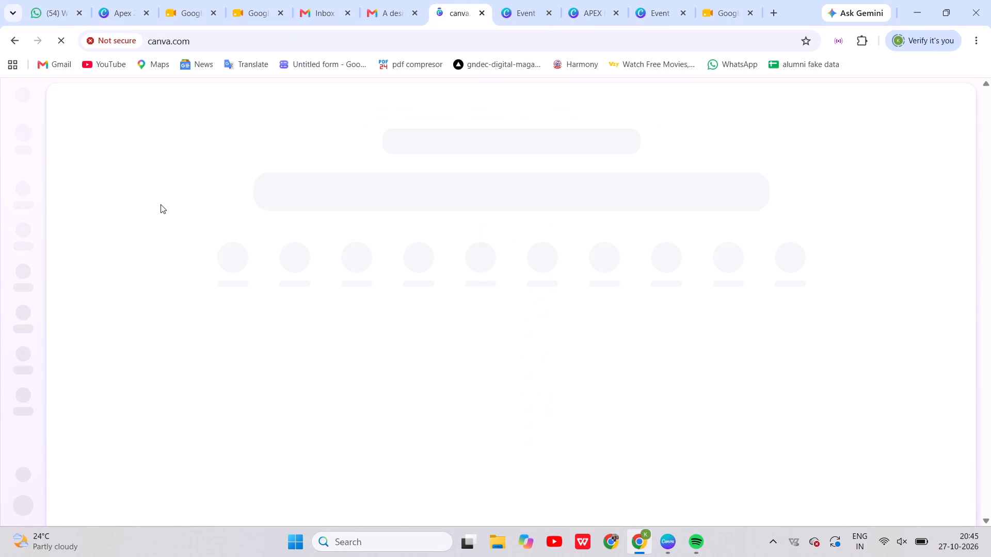
{"action": "scroll", "coordinate": [234, 306], "scroll_direction": "down", "scroll_amount": 1}
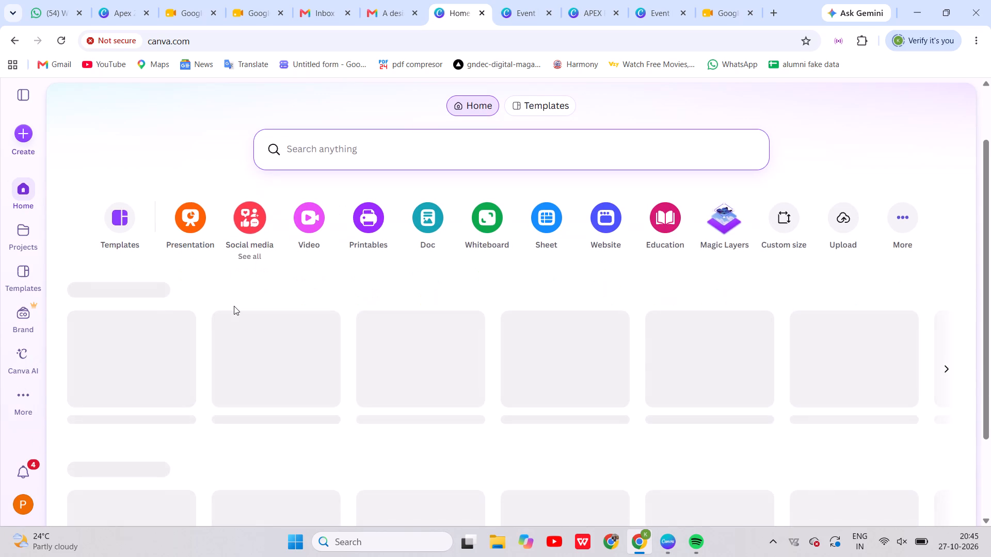
{"action": "scroll", "coordinate": [234, 306], "scroll_direction": "down", "scroll_amount": 1}
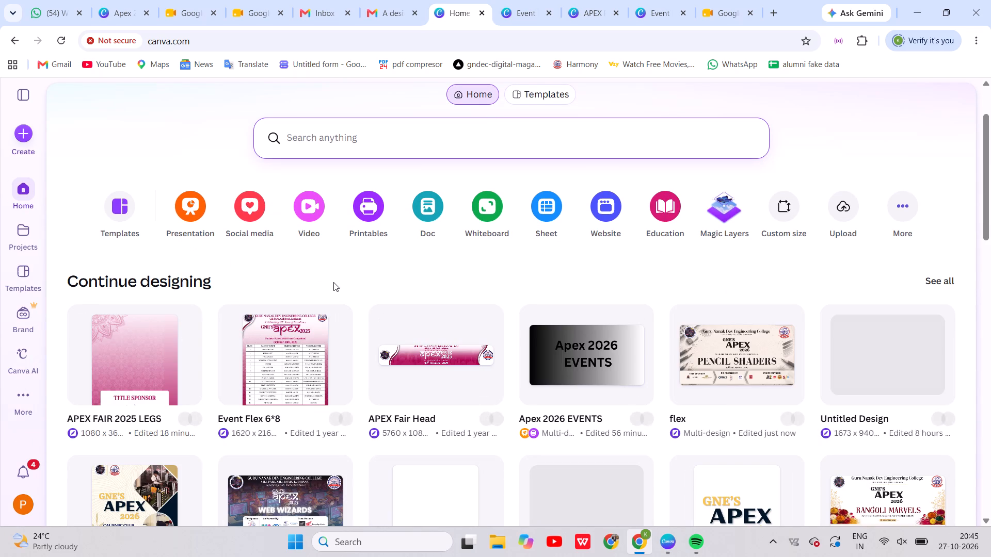
{"action": "scroll", "coordinate": [333, 282], "scroll_direction": "down", "scroll_amount": 2}
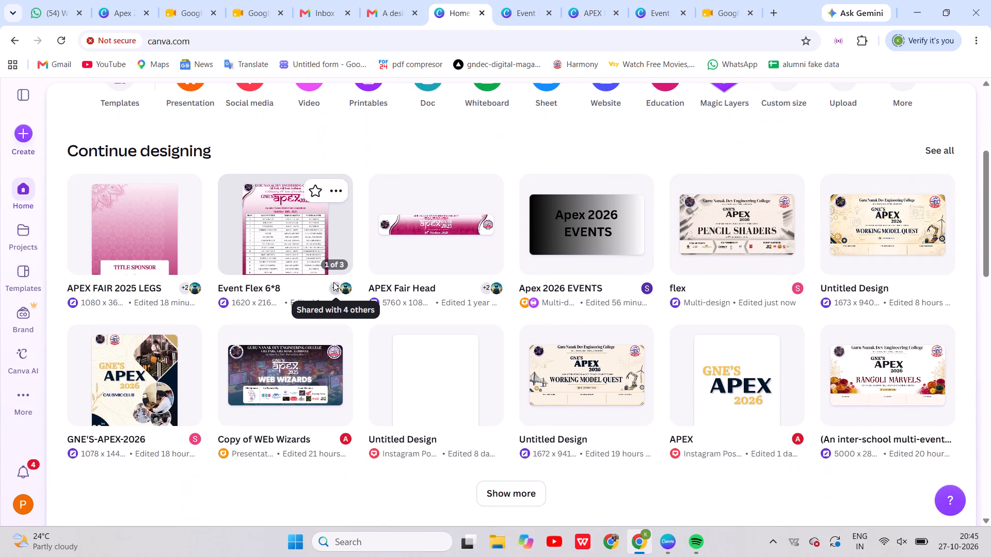
{"action": "left_click", "coordinate": [148, 416]}
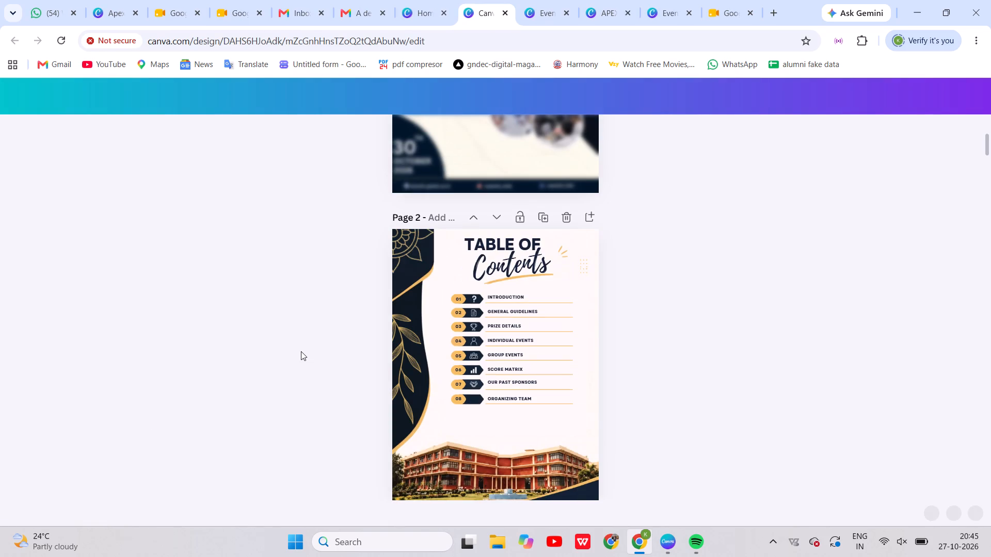
{"action": "scroll", "coordinate": [301, 351], "scroll_direction": "up", "scroll_amount": 7}
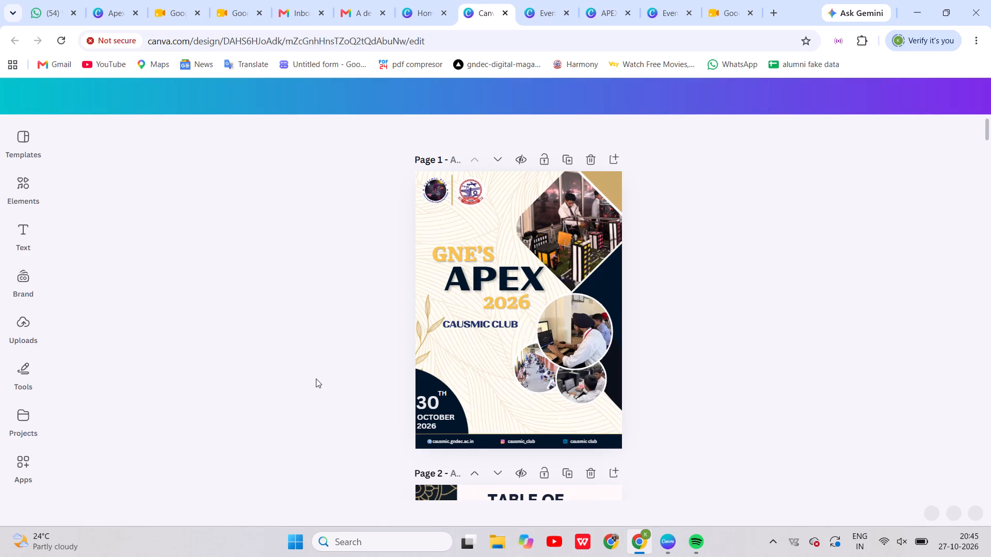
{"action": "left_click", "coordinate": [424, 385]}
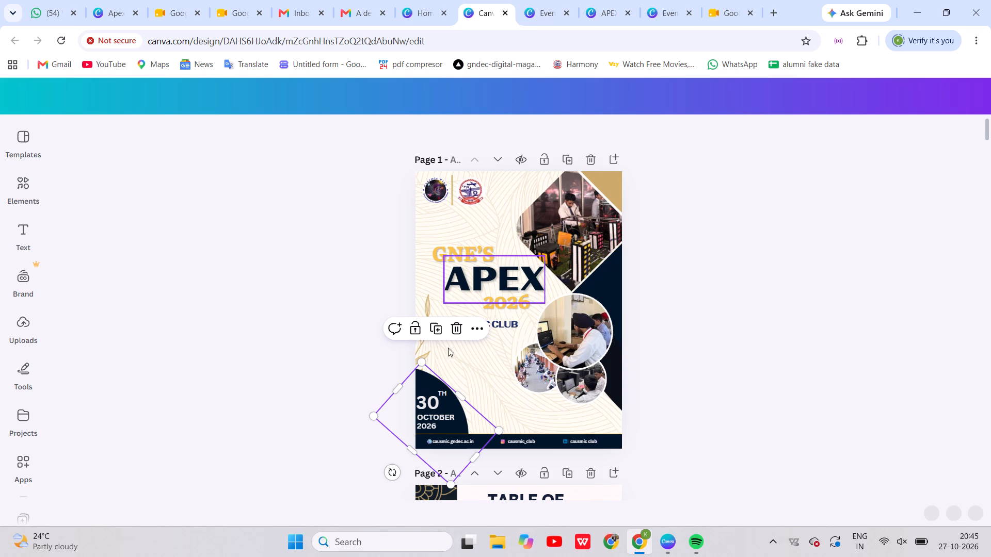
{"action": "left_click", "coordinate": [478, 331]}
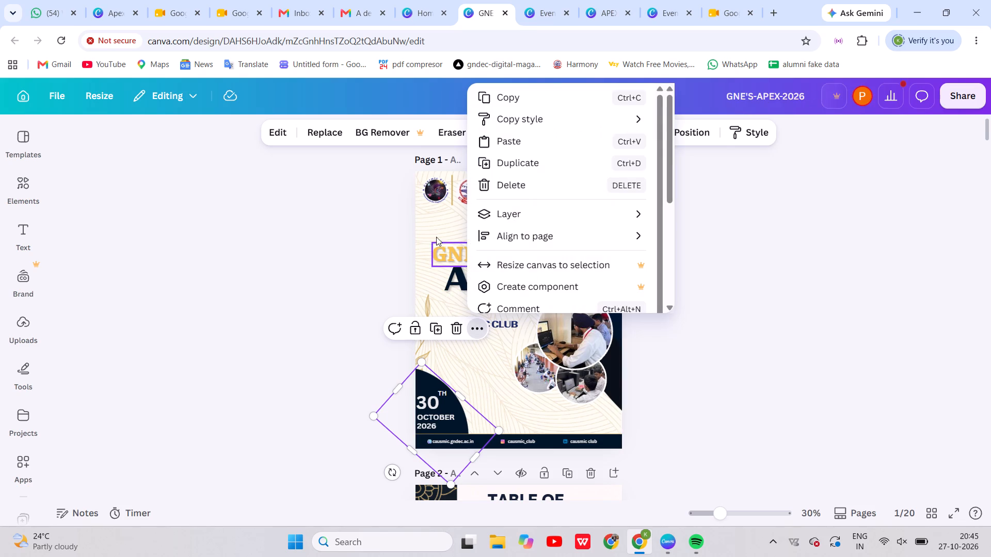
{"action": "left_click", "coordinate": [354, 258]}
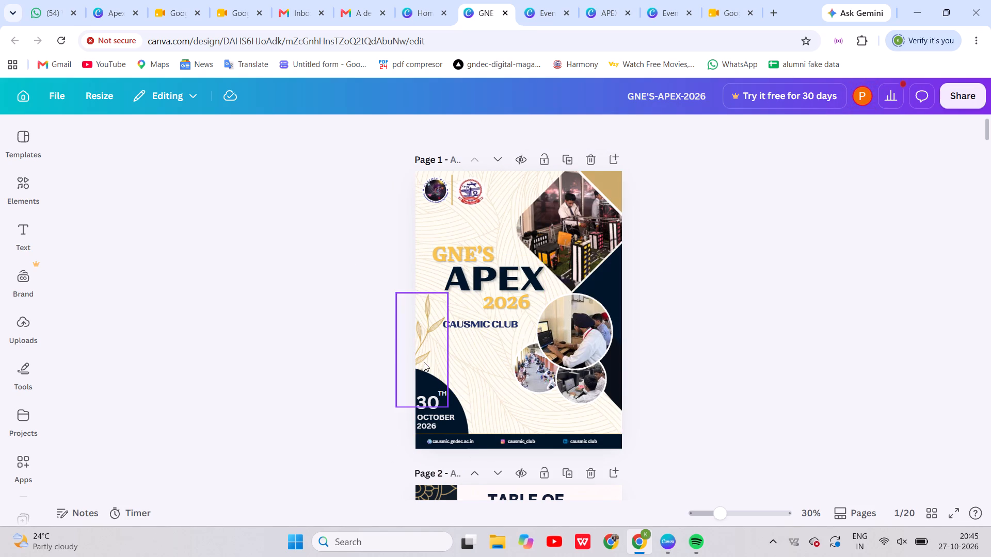
Examine the colour options for the dark blue shape behind the 30th October date on page 1.
{"action": "left_click", "coordinate": [431, 383]}
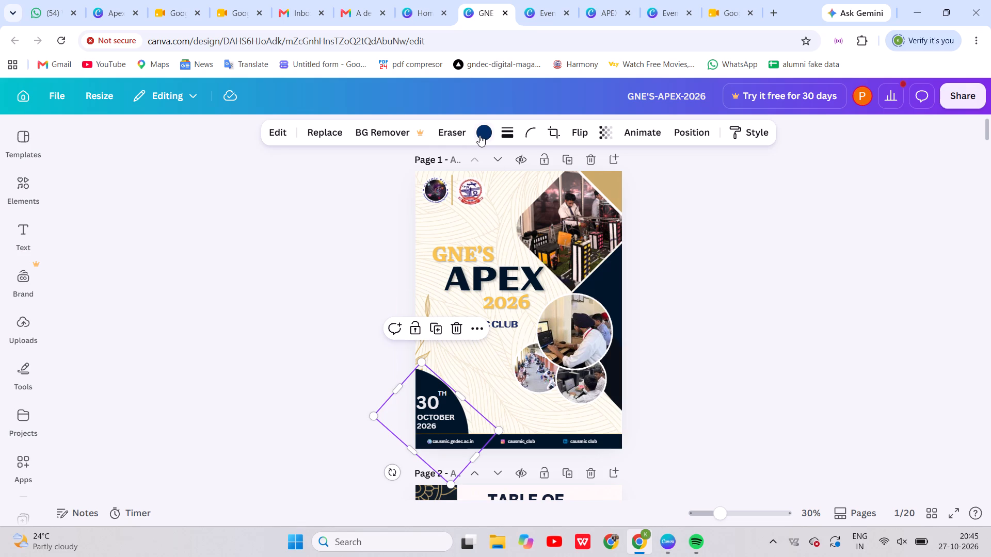
{"action": "left_click", "coordinate": [479, 135]}
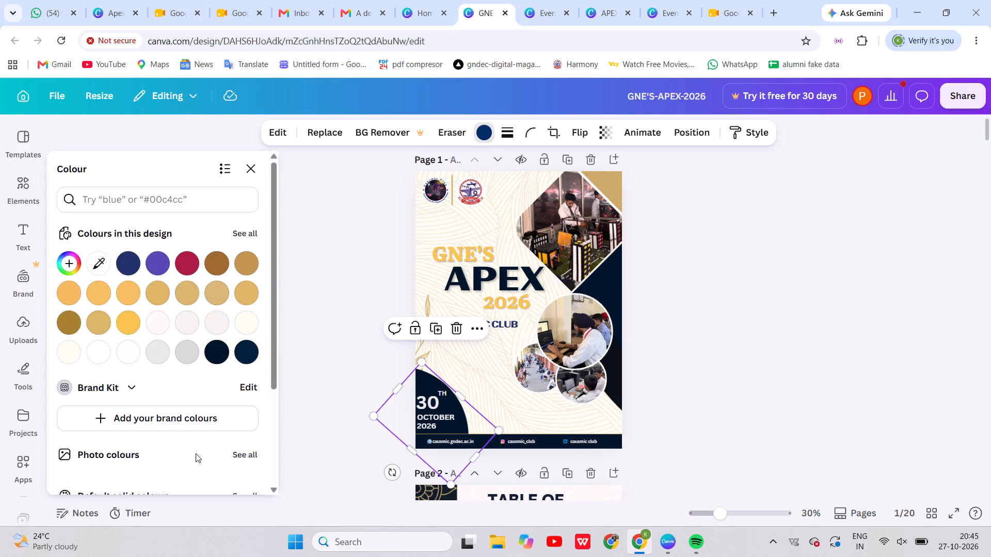
{"action": "scroll", "coordinate": [196, 453], "scroll_direction": "down", "scroll_amount": 1}
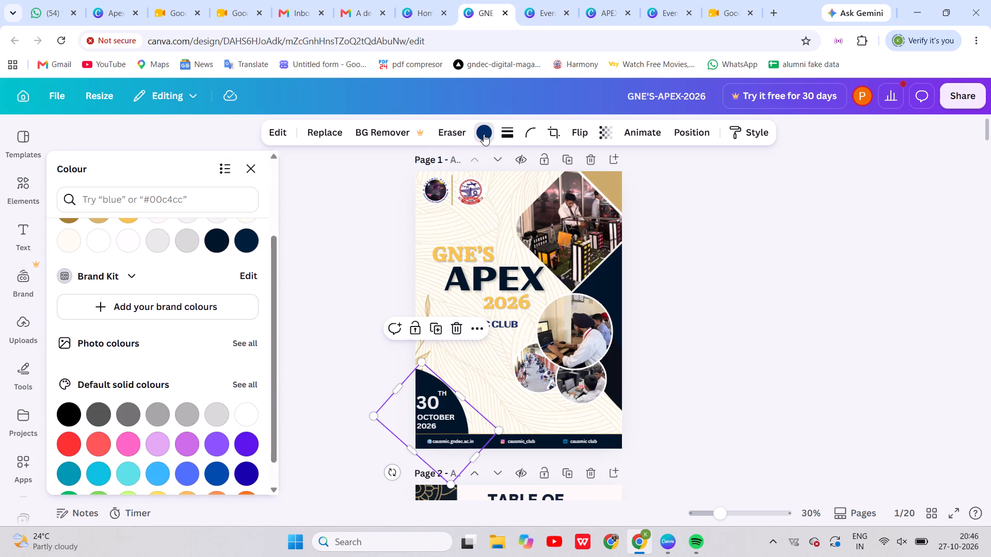
{"action": "left_click", "coordinate": [486, 132]}
{"action": "left_click", "coordinate": [486, 132]}
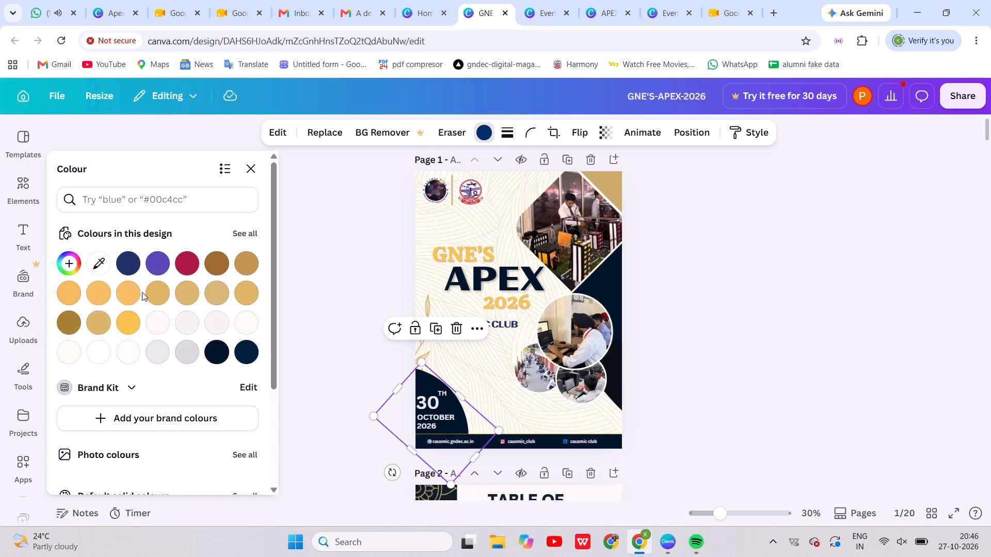
{"action": "scroll", "coordinate": [142, 292], "scroll_direction": "up", "scroll_amount": 1}
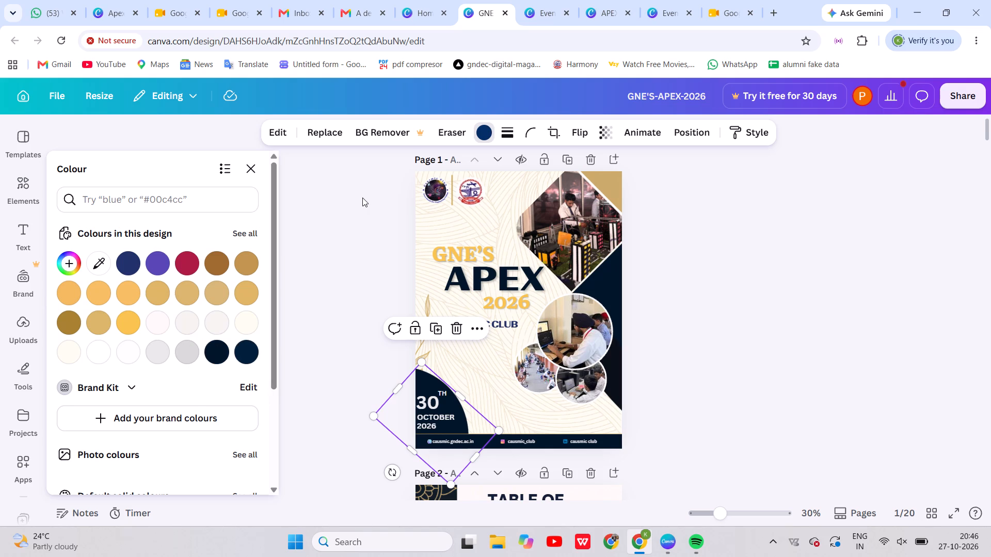
{"action": "left_click", "coordinate": [455, 410]}
{"action": "left_click", "coordinate": [455, 410]}
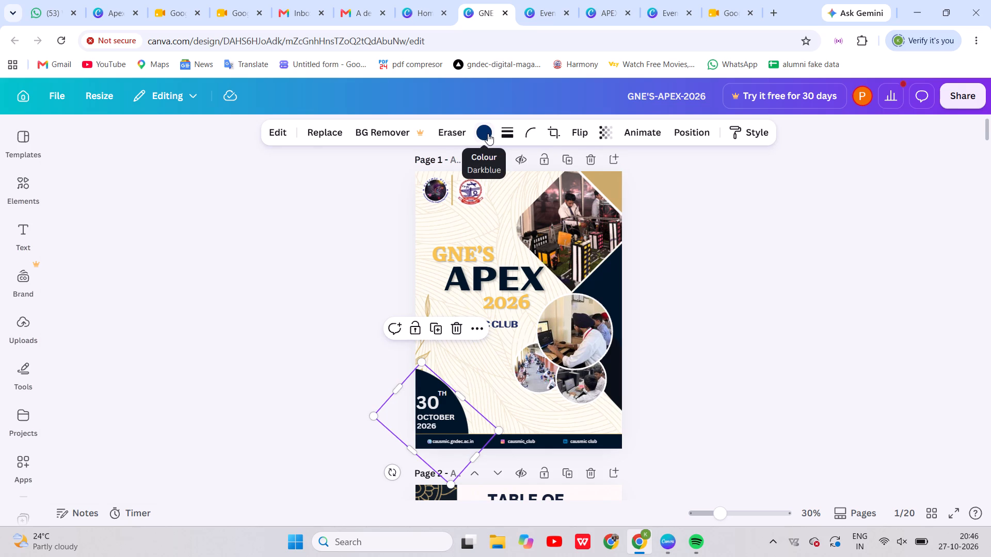
{"action": "left_click", "coordinate": [486, 133]}
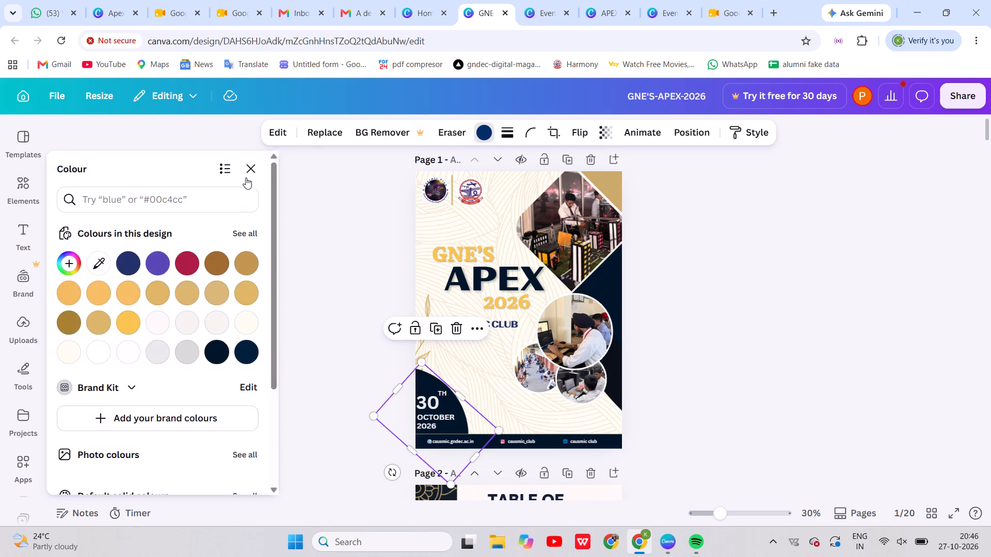
{"action": "scroll", "coordinate": [123, 321], "scroll_direction": "down", "scroll_amount": 1}
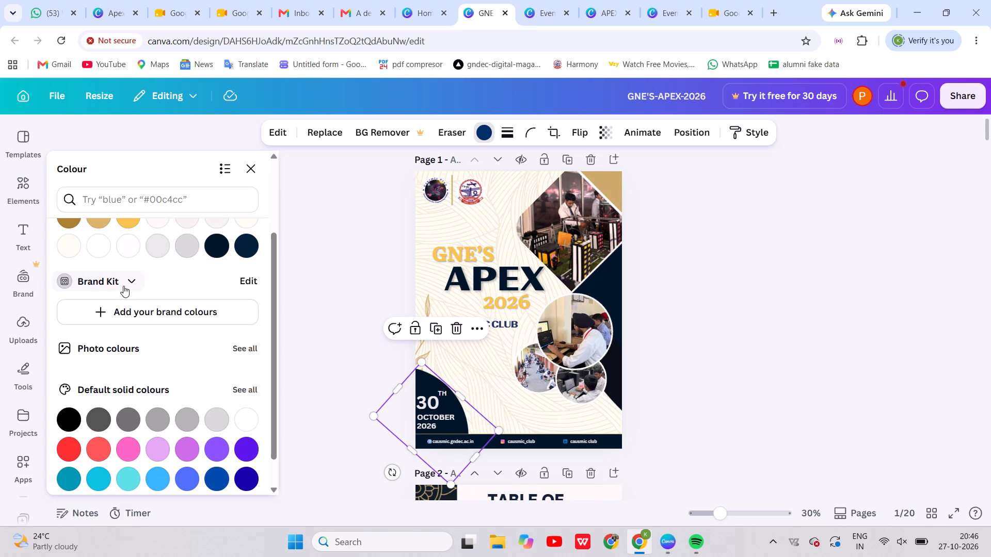
{"action": "left_click", "coordinate": [123, 286]}
{"action": "scroll", "coordinate": [150, 425], "scroll_direction": "down", "scroll_amount": 2}
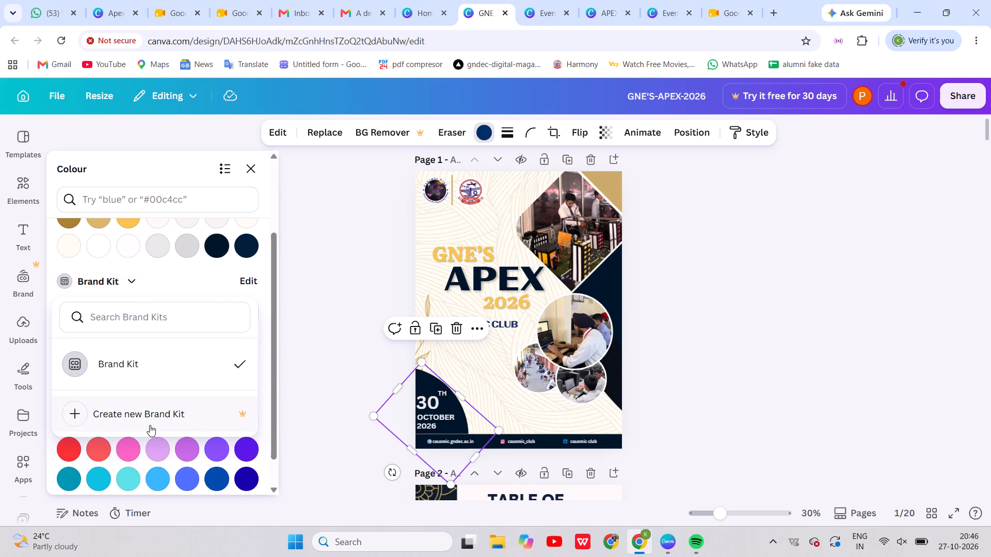
{"action": "left_click", "coordinate": [337, 384]}
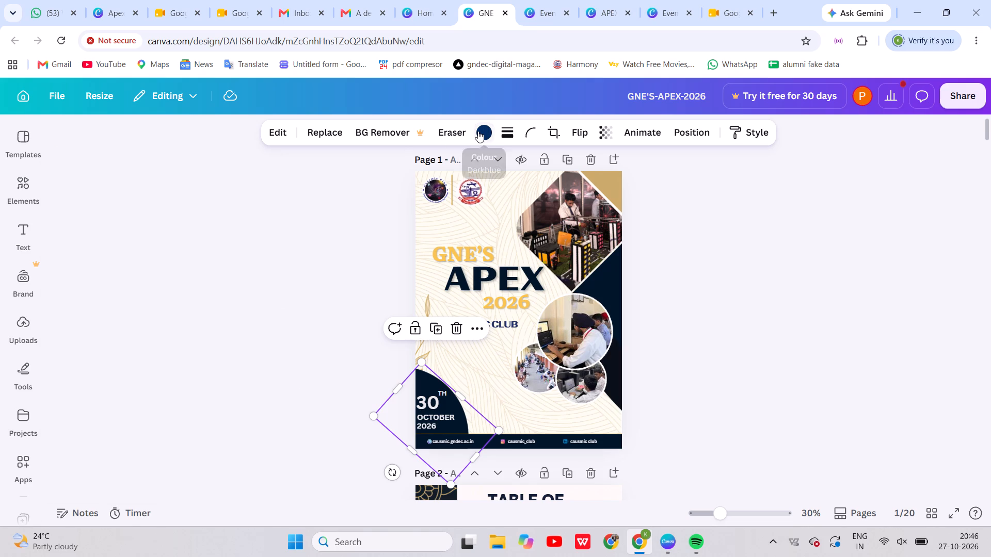
Apply the document colour #152039 to the dark blue shape behind the date and copy its hex code.
{"action": "left_click", "coordinate": [478, 131]}
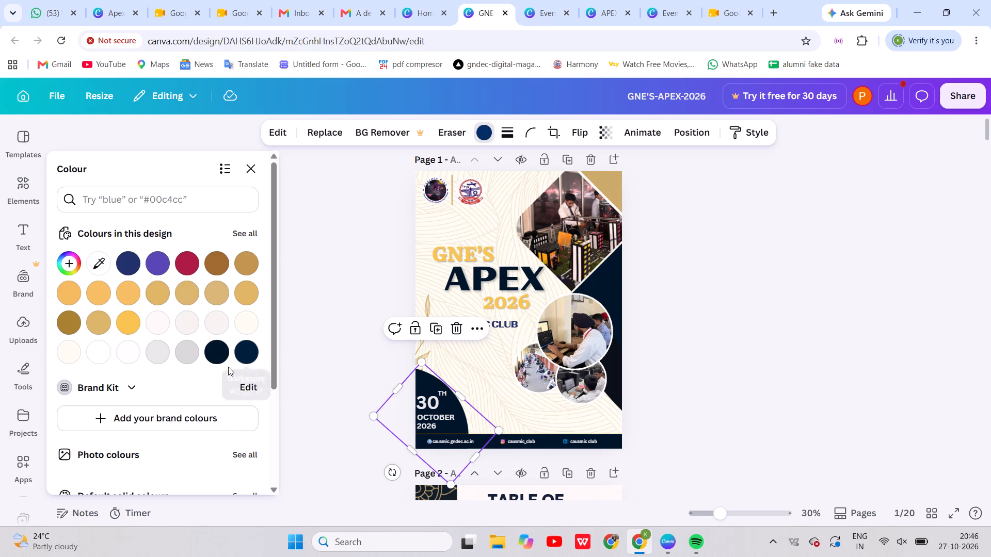
{"action": "left_click", "coordinate": [248, 238]}
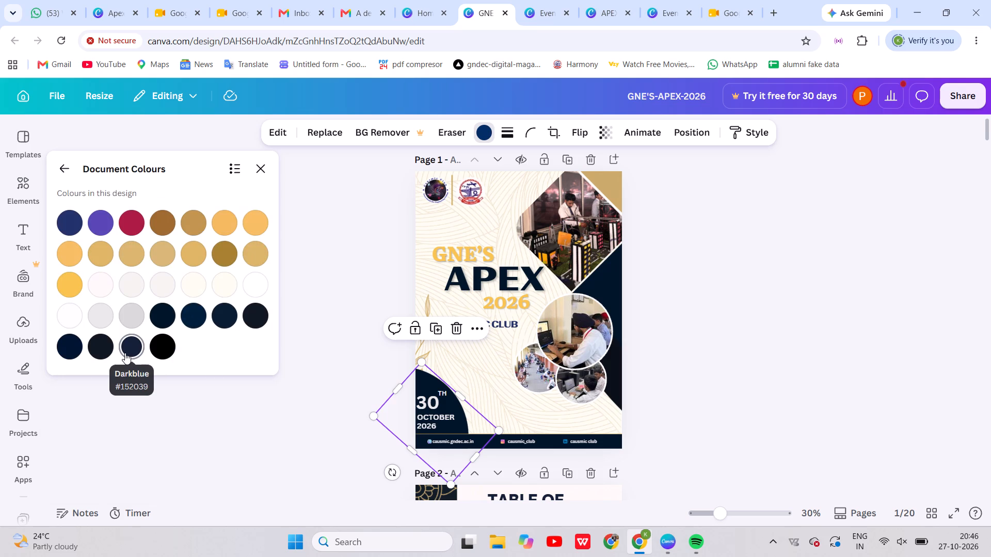
{"action": "left_click", "coordinate": [125, 353]}
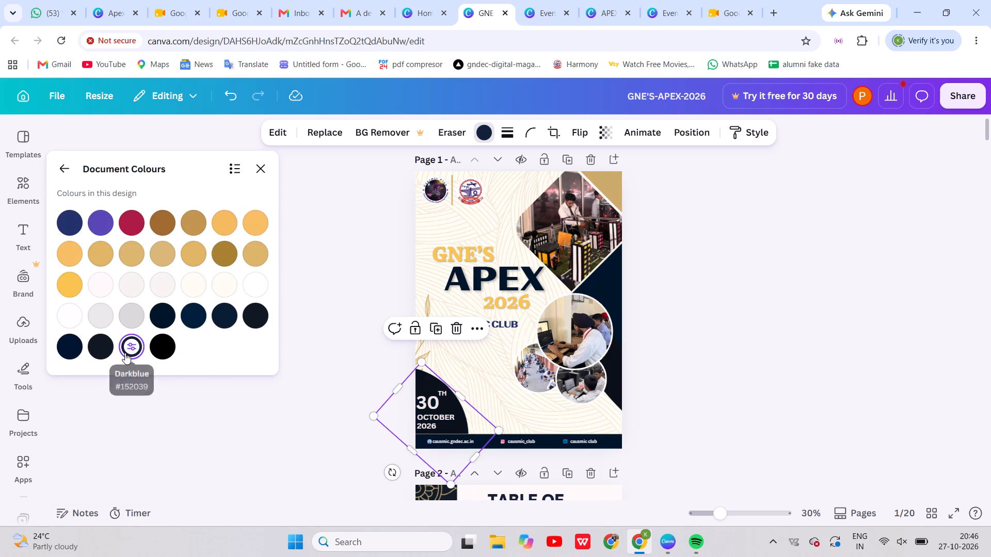
{"action": "left_click", "coordinate": [127, 350]}
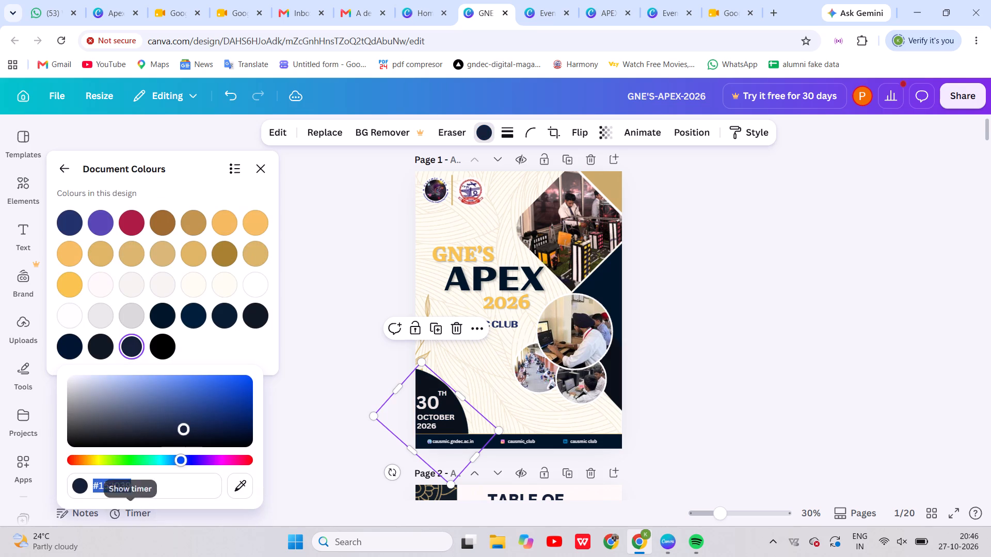
{"action": "left_click", "coordinate": [140, 490]}
{"action": "left_click_drag", "start_coordinate": [140, 490], "coordinate": [69, 490]}
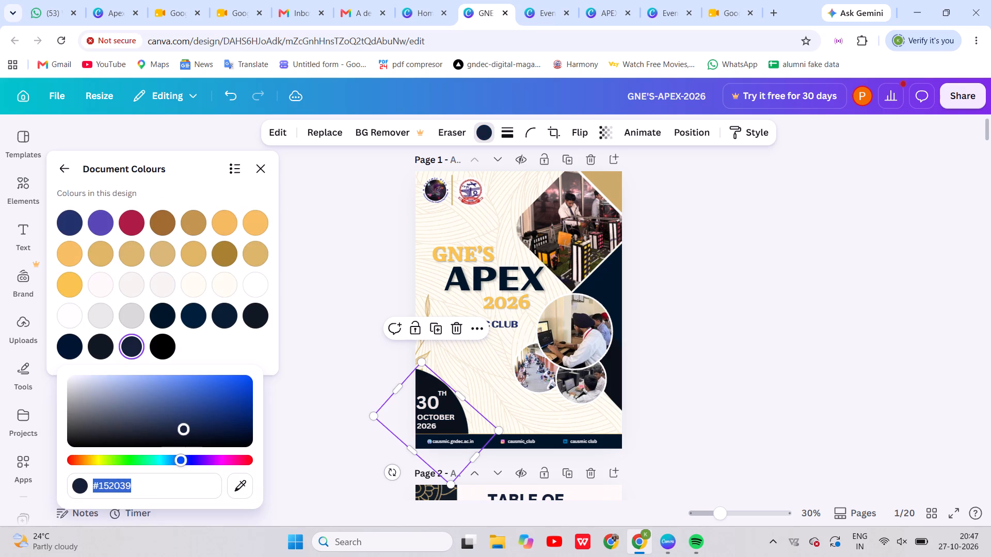
{"action": "key", "text": "ctrl+c"}
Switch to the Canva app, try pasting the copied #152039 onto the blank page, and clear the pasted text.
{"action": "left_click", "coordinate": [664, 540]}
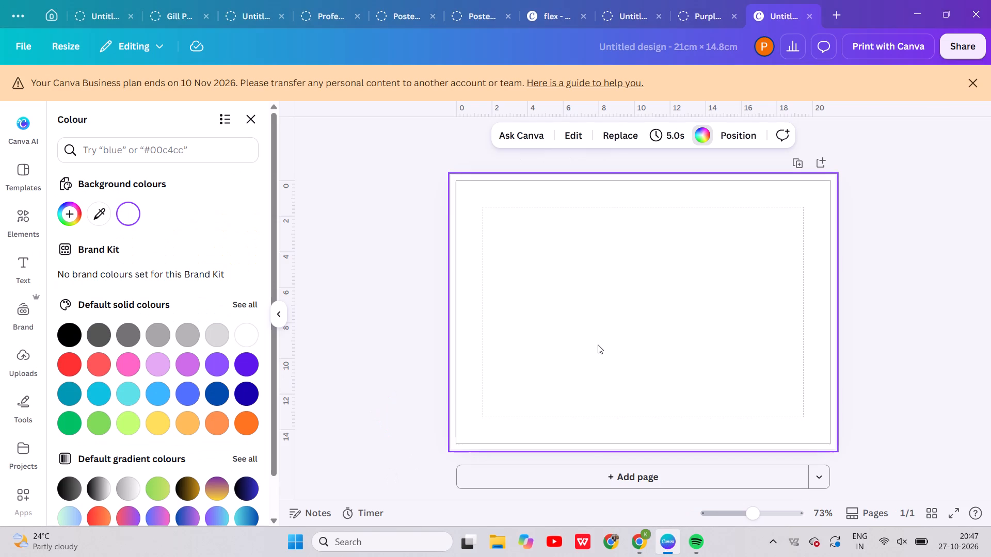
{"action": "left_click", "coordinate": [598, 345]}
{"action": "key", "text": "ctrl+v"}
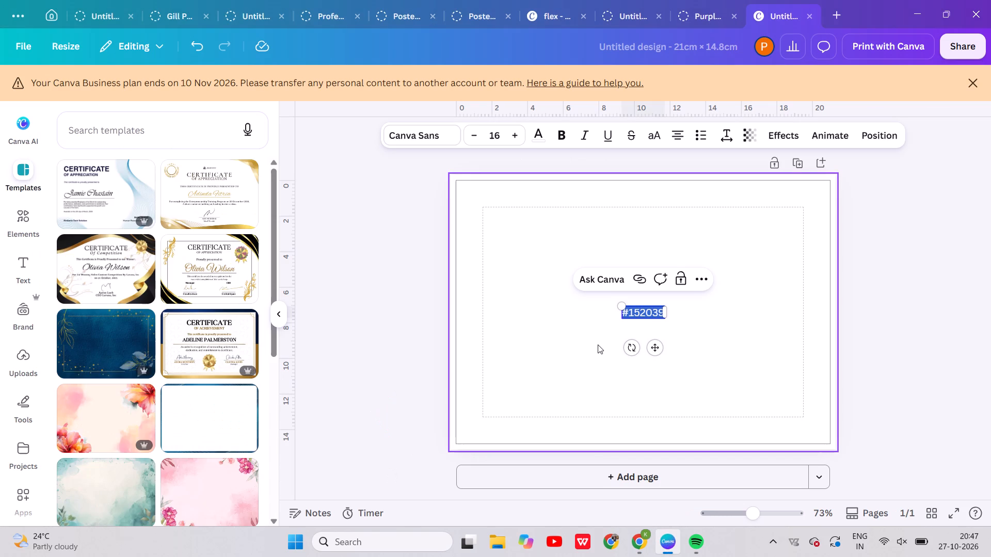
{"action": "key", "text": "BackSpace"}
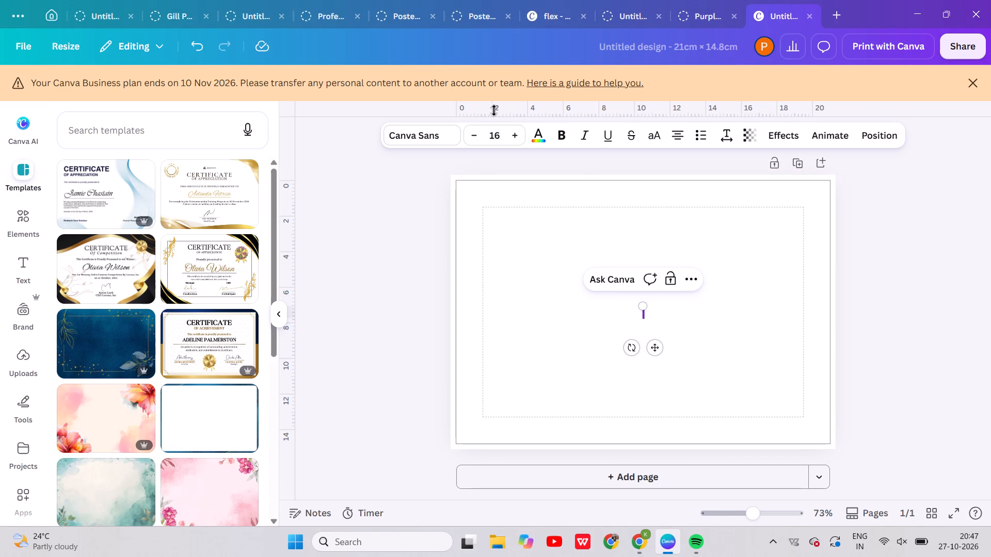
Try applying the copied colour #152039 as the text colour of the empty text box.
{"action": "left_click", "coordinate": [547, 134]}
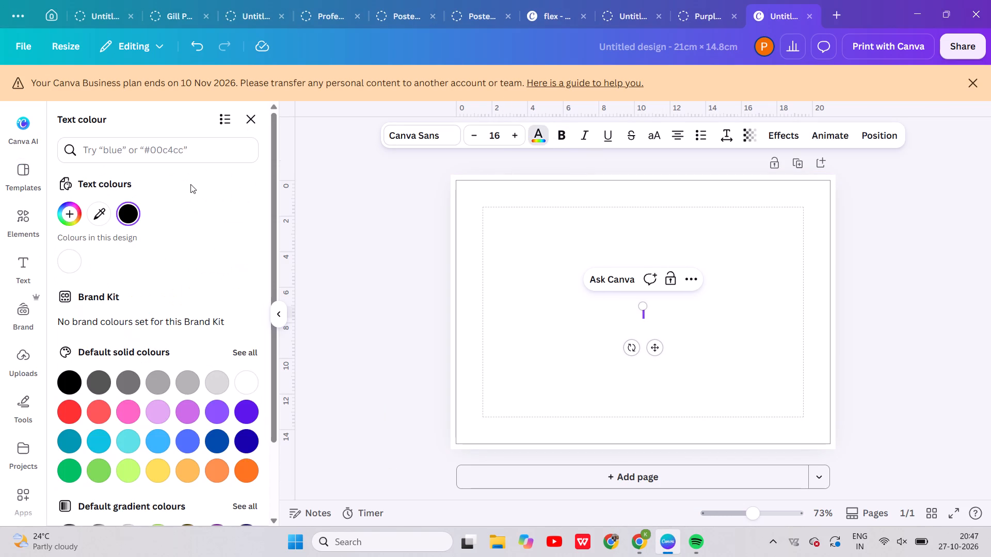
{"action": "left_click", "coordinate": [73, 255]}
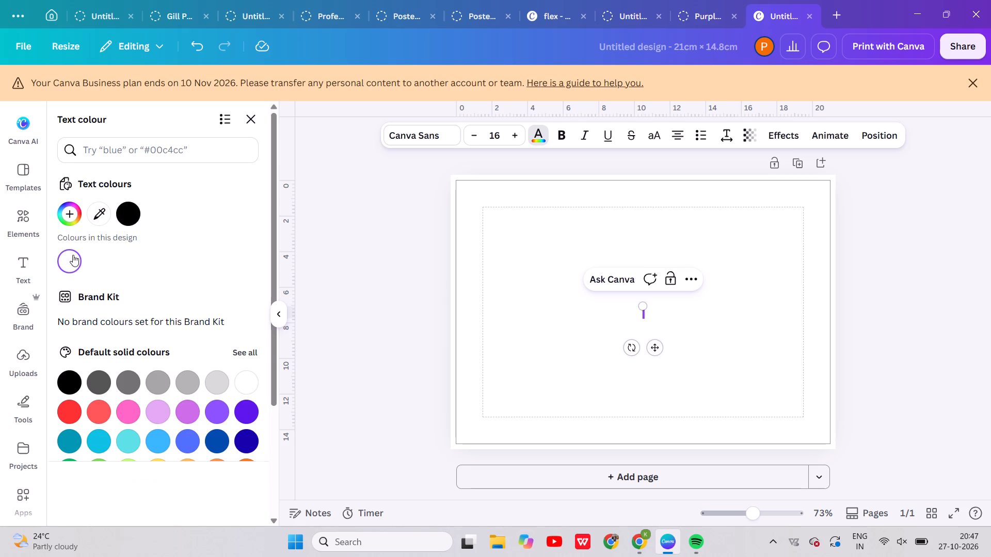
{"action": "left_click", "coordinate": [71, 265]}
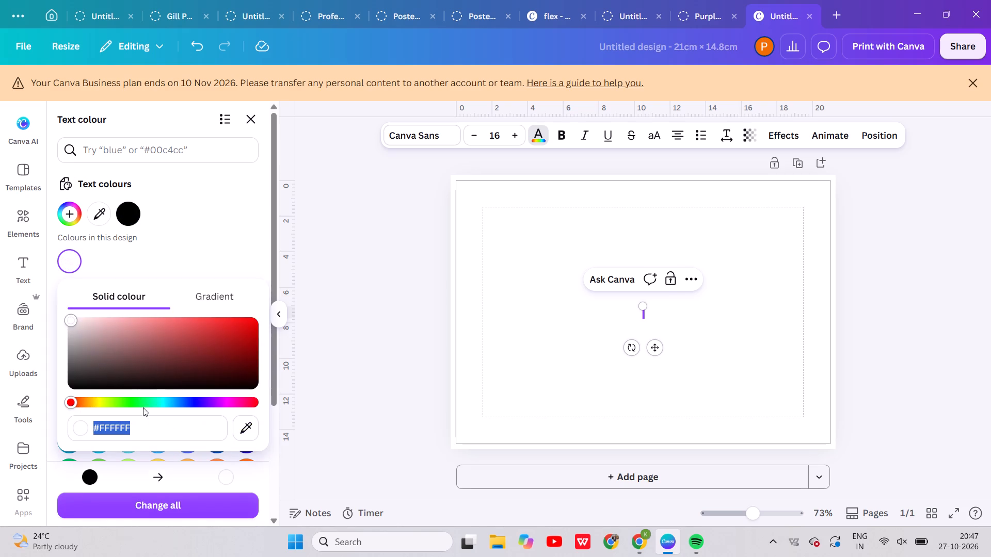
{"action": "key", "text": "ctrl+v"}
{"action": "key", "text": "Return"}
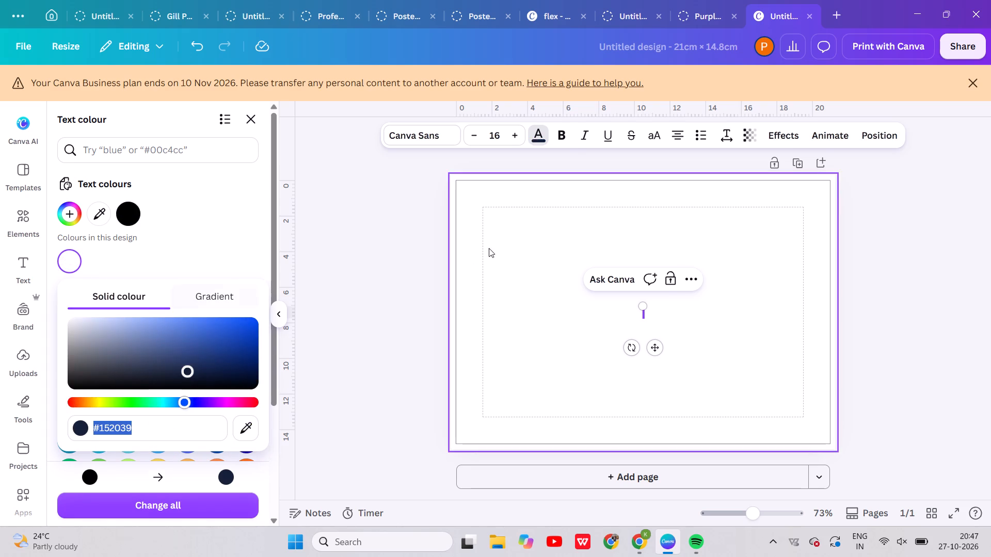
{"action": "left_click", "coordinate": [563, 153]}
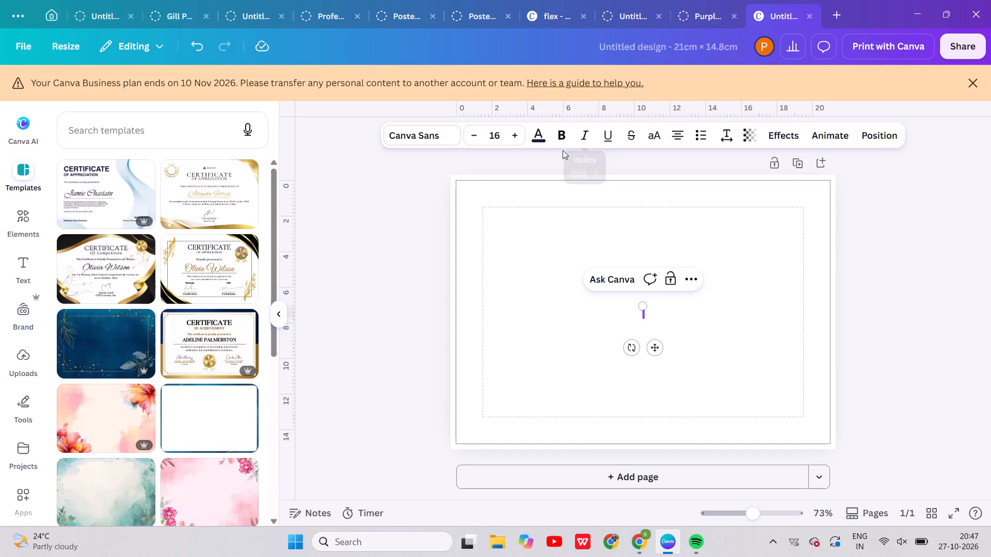
Set the page background of the 21 × 14.8 cm design to the solid colour #152039.
{"action": "left_click", "coordinate": [546, 274]}
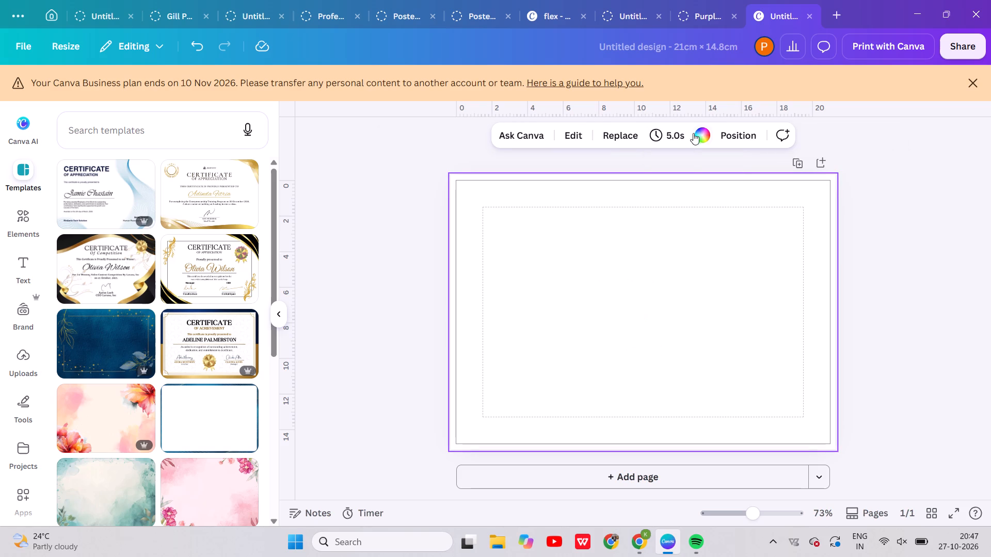
{"action": "left_click", "coordinate": [697, 133]}
{"action": "left_click", "coordinate": [125, 208]}
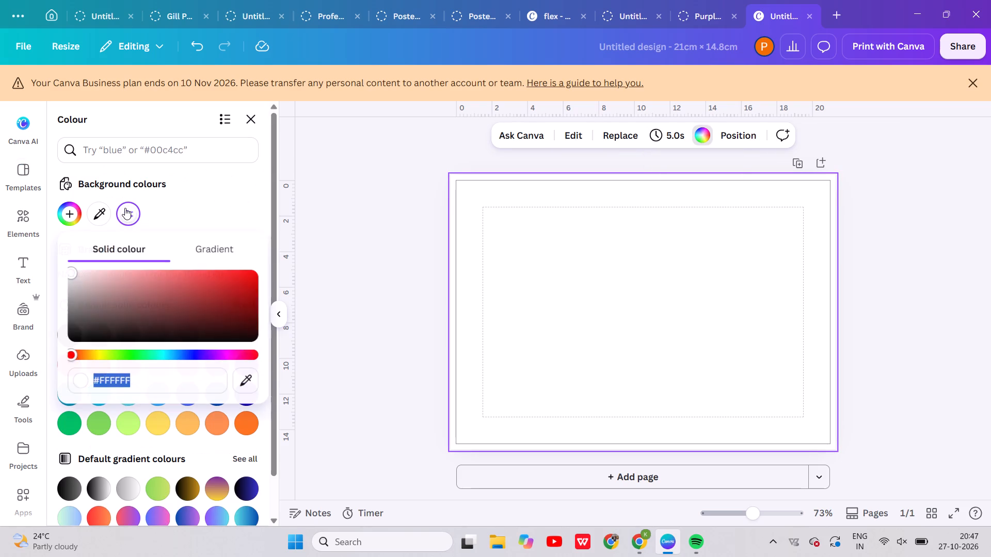
{"action": "left_click", "coordinate": [144, 381]}
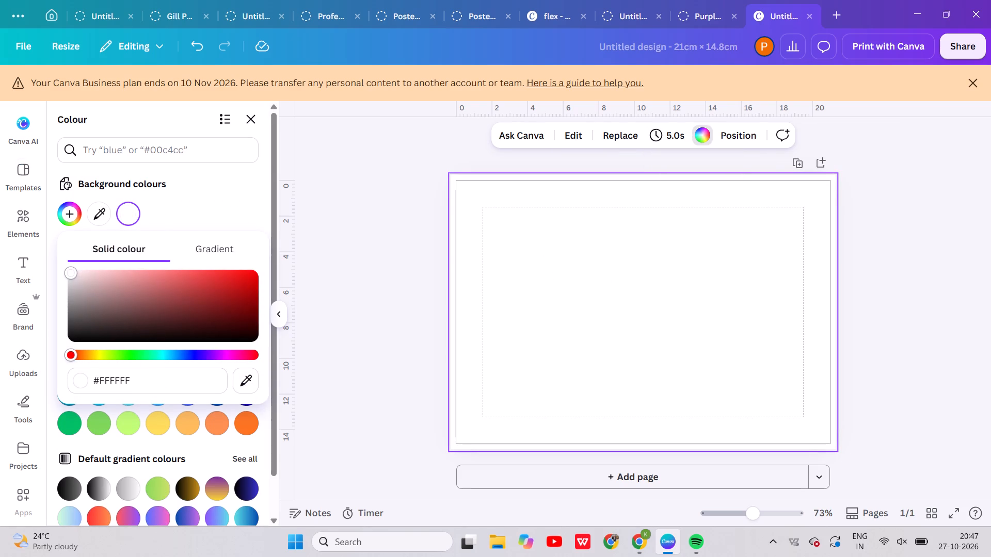
{"action": "key", "text": "BackSpace"}
{"action": "key", "text": "BackSpace"}
{"action": "key", "text": "BackSpace"}
{"action": "key", "text": "BackSpace"}
{"action": "key", "text": "BackSpace"}
{"action": "key", "text": "BackSpace"}
{"action": "key", "text": "BackSpace"}
{"action": "key", "text": "BackSpace"}
{"action": "key", "text": "BackSpace"}
{"action": "key", "text": "BackSpace"}
{"action": "key", "text": "BackSpace"}
{"action": "key", "text": "BackSpace"}
{"action": "key", "text": "BackSpace"}
{"action": "key", "text": "BackSpace"}
{"action": "key", "text": "BackSpace"}
{"action": "key", "text": "BackSpace"}
{"action": "key", "text": "BackSpace"}
{"action": "key", "text": "BackSpace"}
{"action": "key", "text": "BackSpace"}
{"action": "key", "text": "BackSpace"}
{"action": "key", "text": "BackSpace"}
{"action": "key", "text": "BackSpace"}
{"action": "left_click_drag", "start_coordinate": [144, 381], "coordinate": [65, 387]}
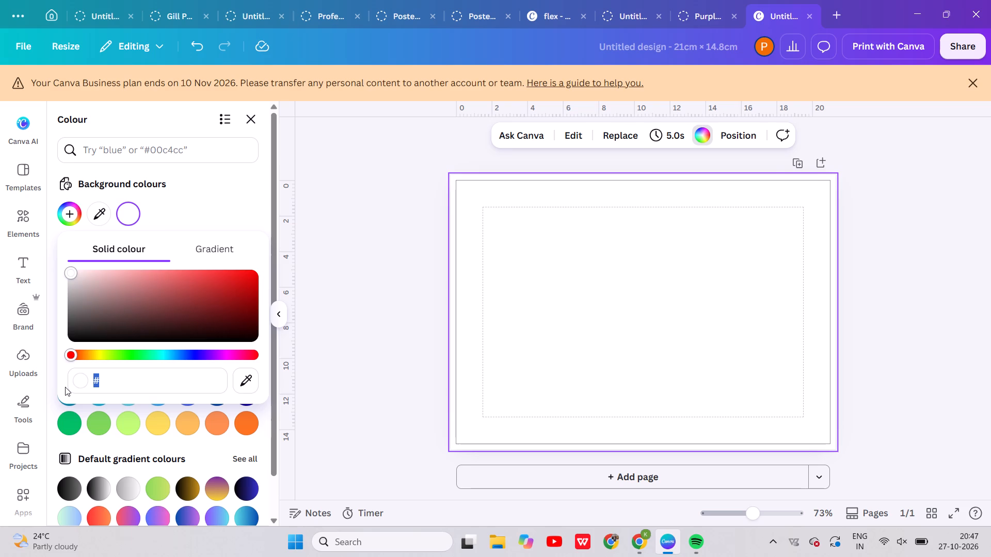
{"action": "key", "text": "ctrl+v"}
{"action": "key", "text": "Return"}
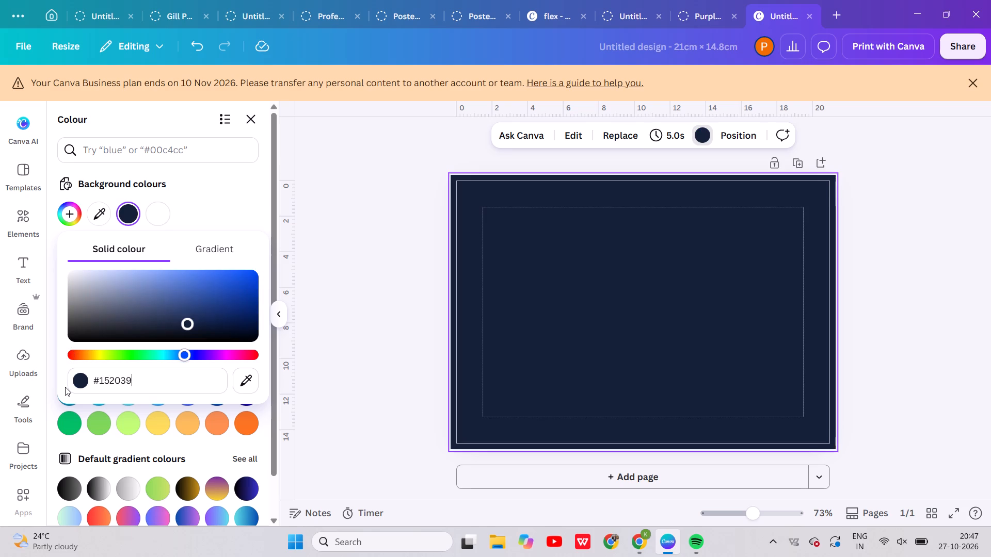
{"action": "left_click", "coordinate": [831, 260]}
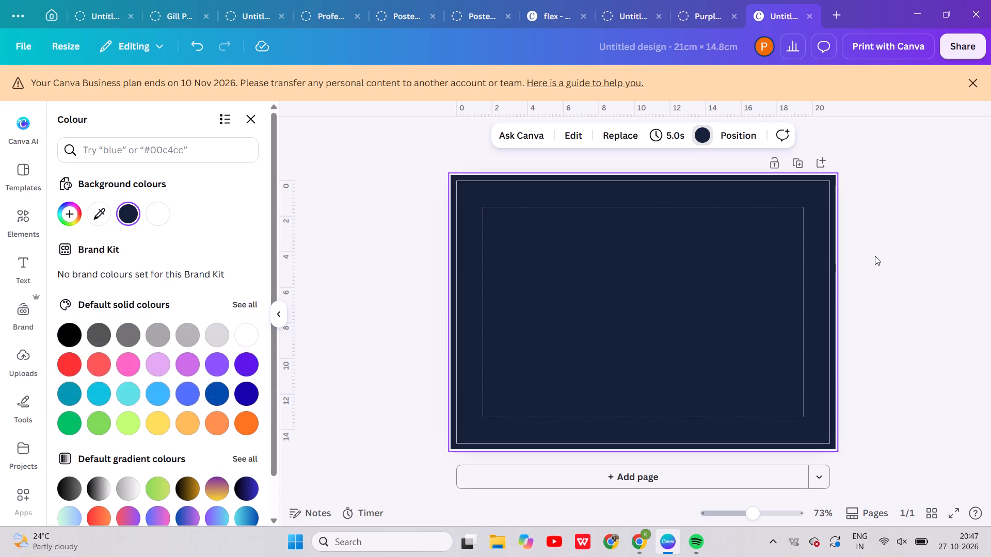
{"action": "left_click", "coordinate": [875, 256]}
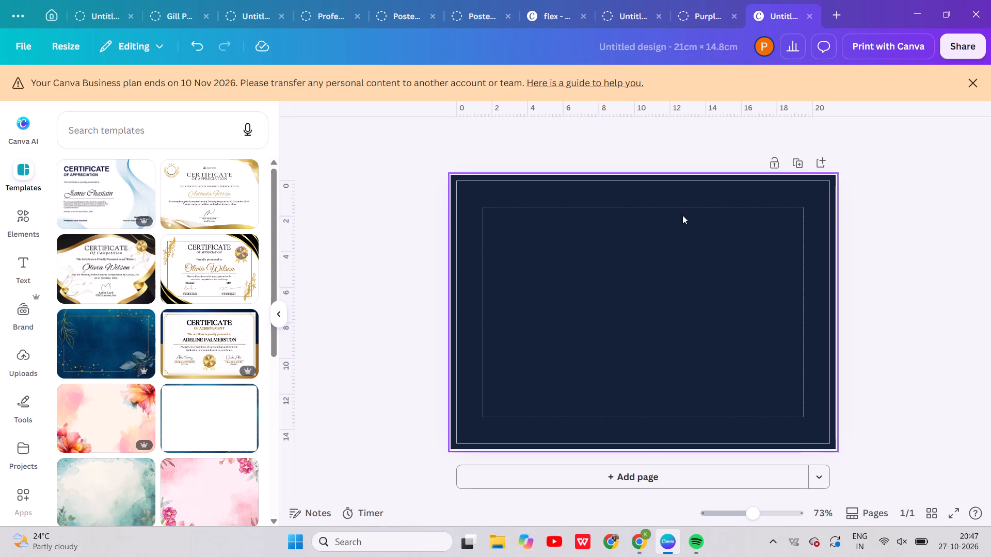
Switch to Google Chrome and copy the GNE'S, APEX and 2026 title texts together from page 1 of GNE'S-APEX-2026.
{"action": "left_click", "coordinate": [632, 512]}
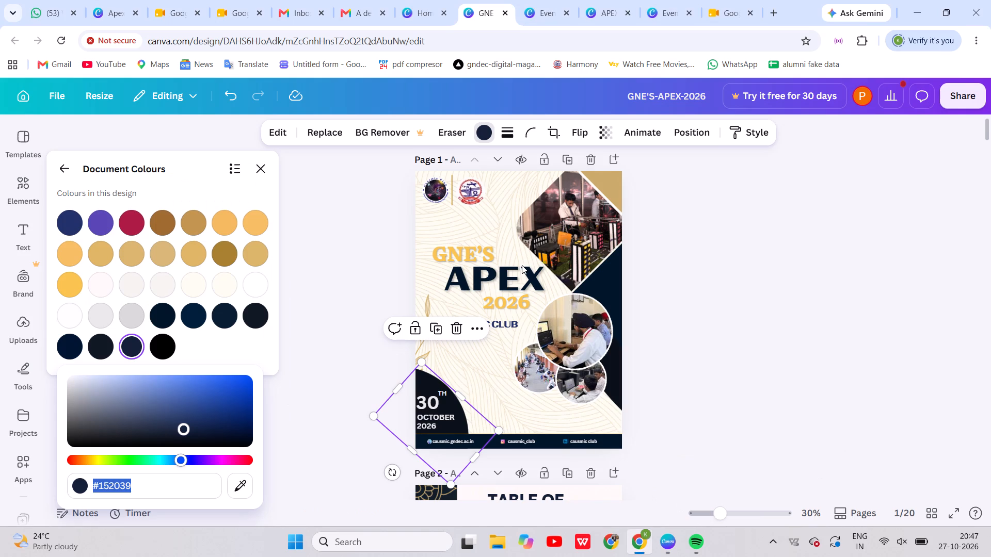
{"action": "left_click", "coordinate": [447, 250]}
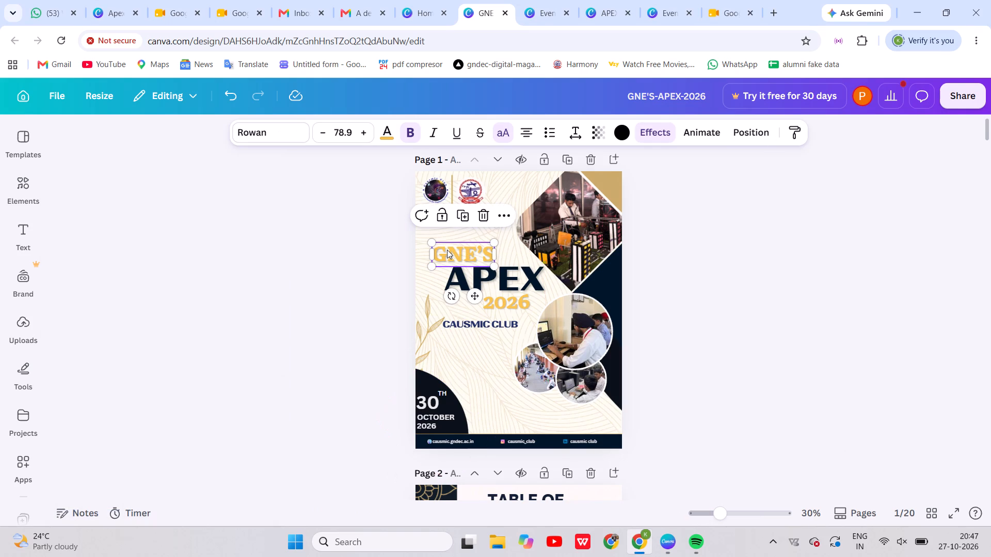
{"action": "left_click", "coordinate": [473, 265], "text": "shift"}
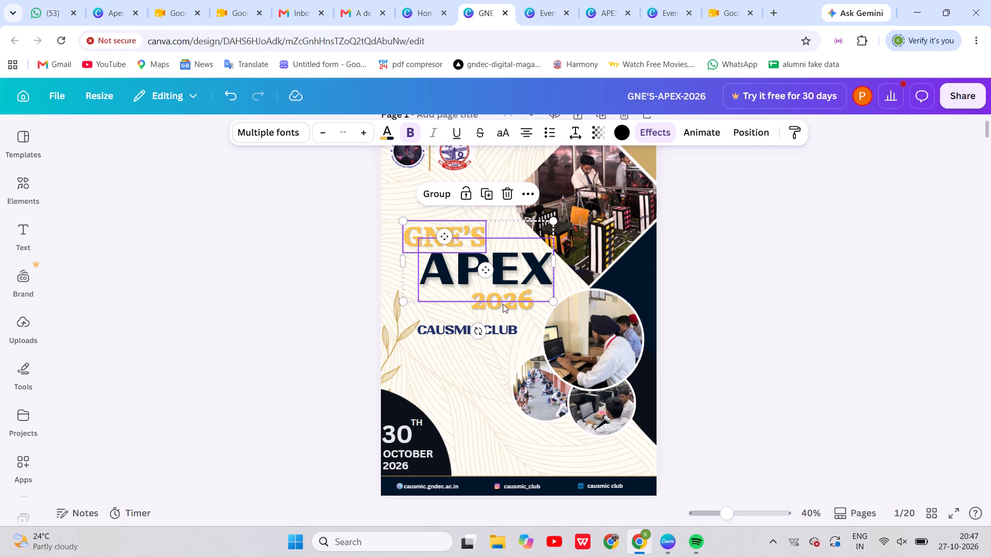
{"action": "left_click", "coordinate": [503, 303]}
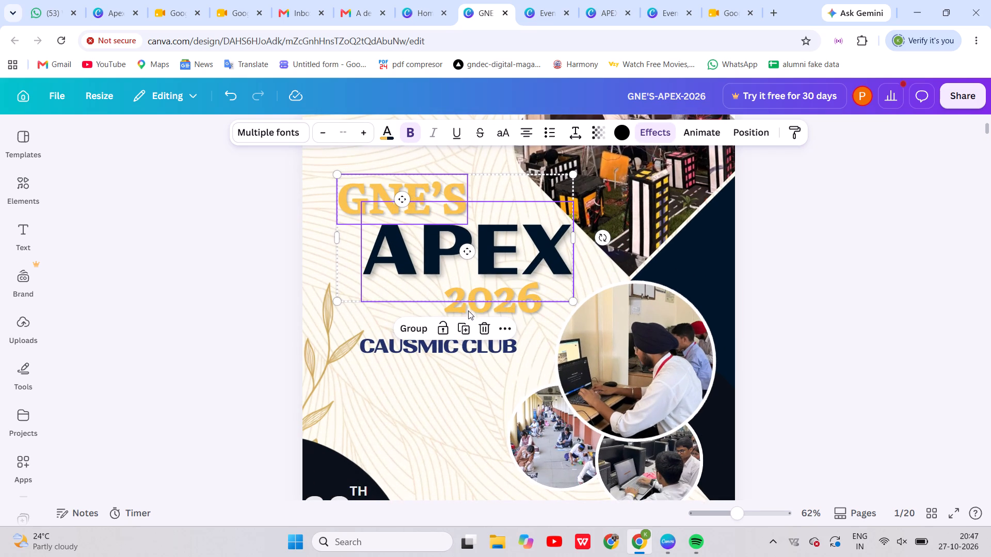
{"action": "left_click", "coordinate": [533, 320], "text": "shift"}
{"action": "key", "text": "ctrl+c"}
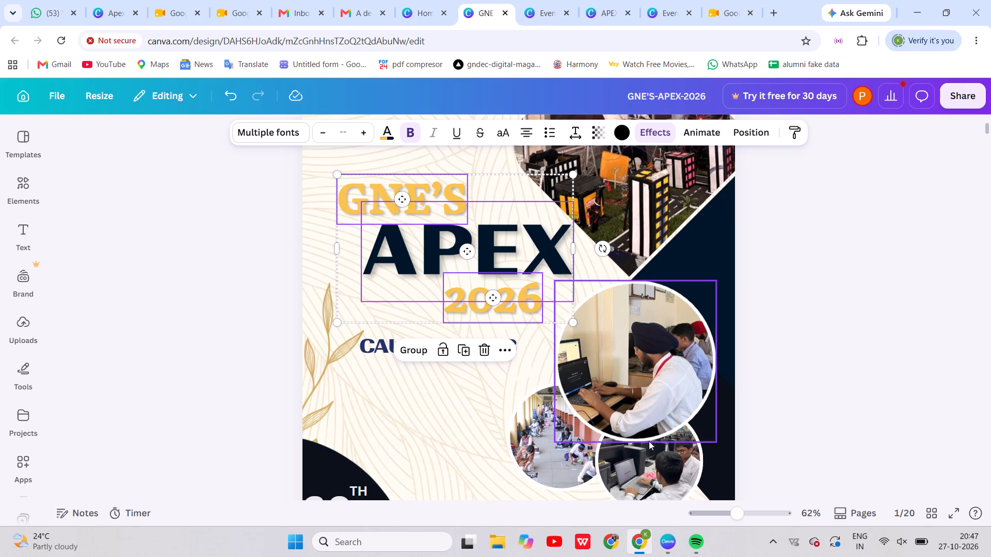
Switch to the Canva app, paste the three title texts onto the dark blue page, and shrink and centre them horizontally.
{"action": "left_click", "coordinate": [669, 535]}
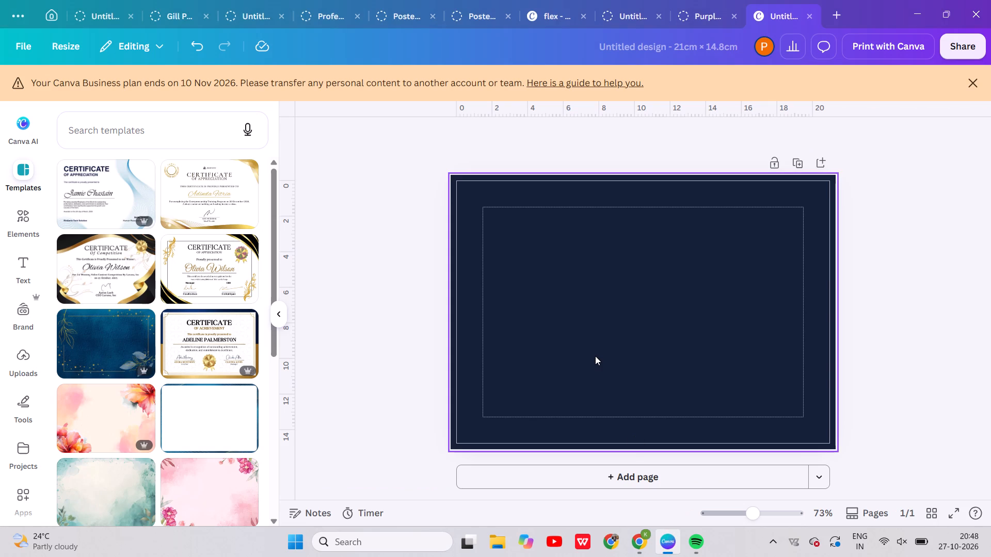
{"action": "left_click", "coordinate": [595, 356]}
{"action": "key", "text": "ctrl+v"}
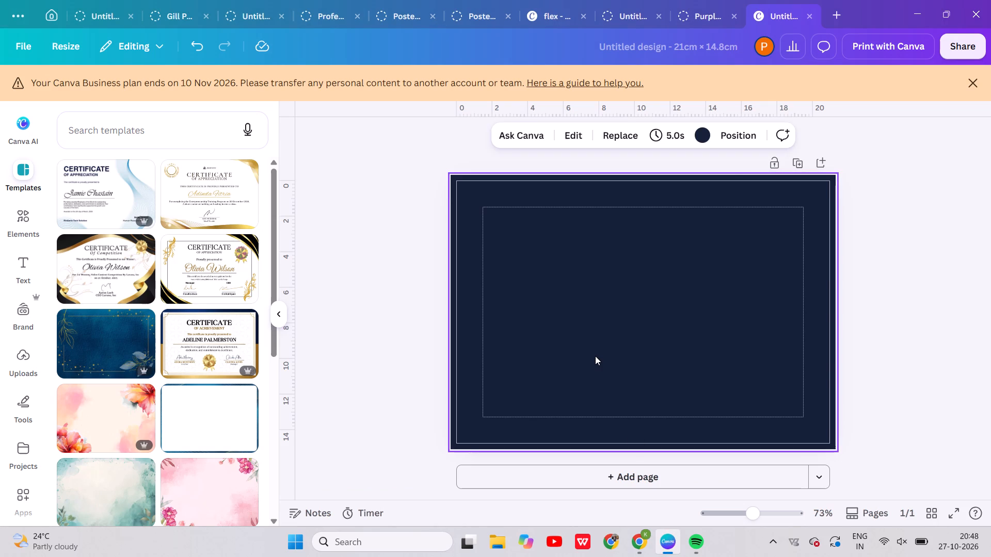
{"action": "left_click_drag", "start_coordinate": [634, 291], "coordinate": [637, 291]}
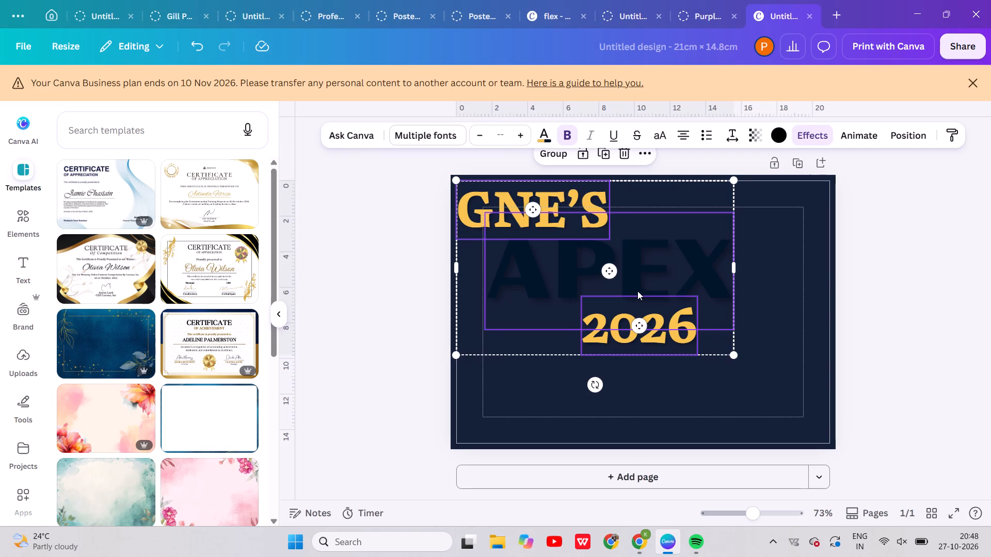
{"action": "left_click_drag", "start_coordinate": [637, 291], "coordinate": [678, 321]}
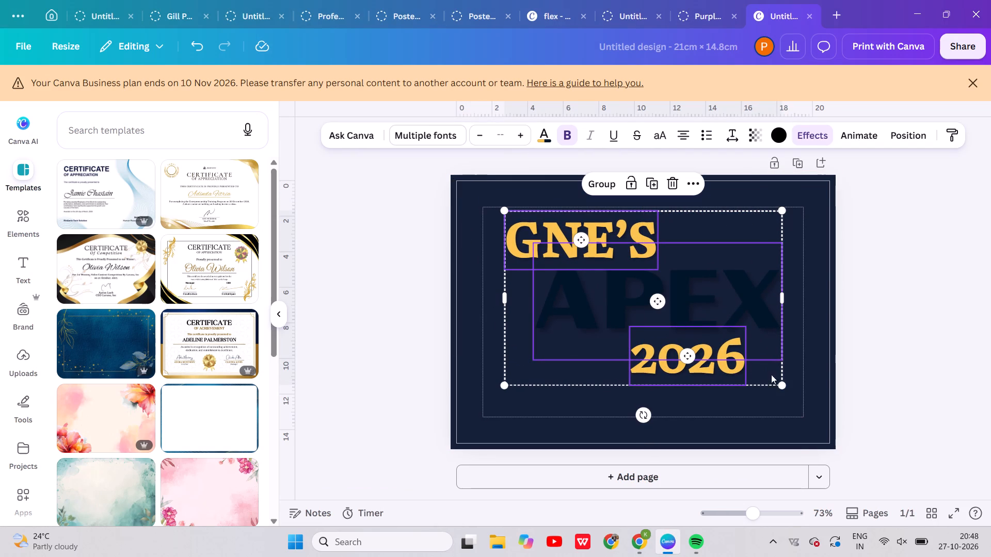
{"action": "left_click_drag", "start_coordinate": [778, 381], "coordinate": [737, 351]}
{"action": "left_click_drag", "start_coordinate": [677, 299], "coordinate": [681, 300]}
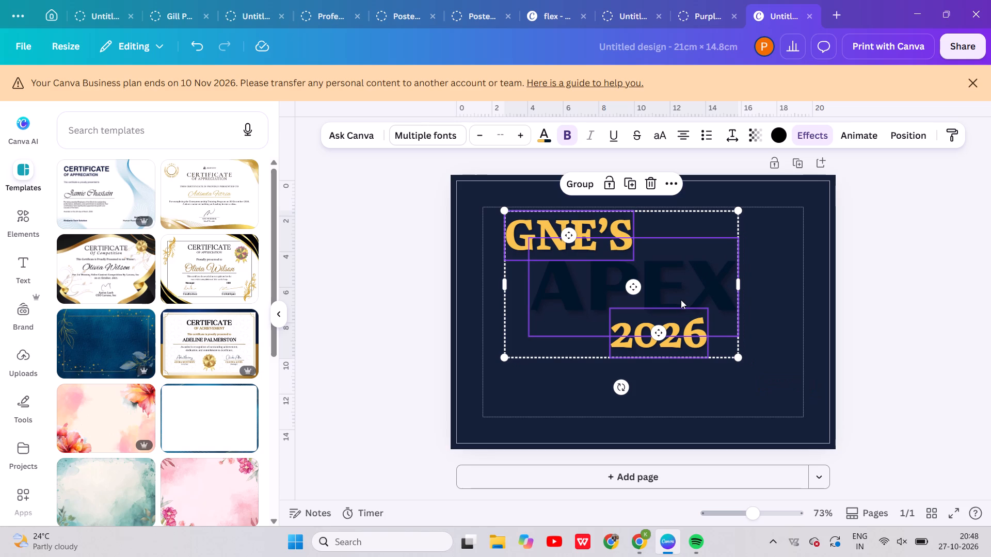
{"action": "left_click_drag", "start_coordinate": [681, 300], "coordinate": [696, 308]}
{"action": "left_click", "coordinate": [715, 306]}
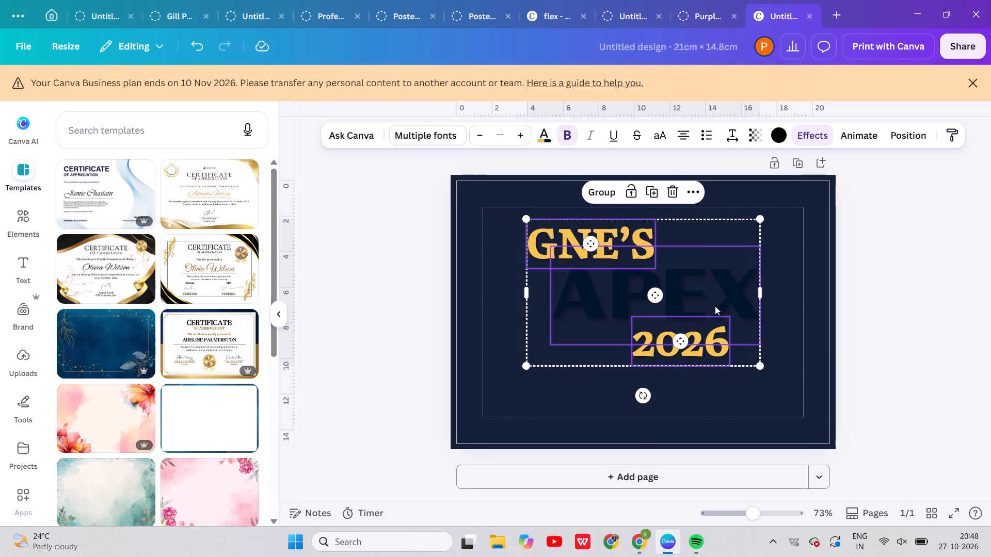
{"action": "left_click", "coordinate": [844, 321]}
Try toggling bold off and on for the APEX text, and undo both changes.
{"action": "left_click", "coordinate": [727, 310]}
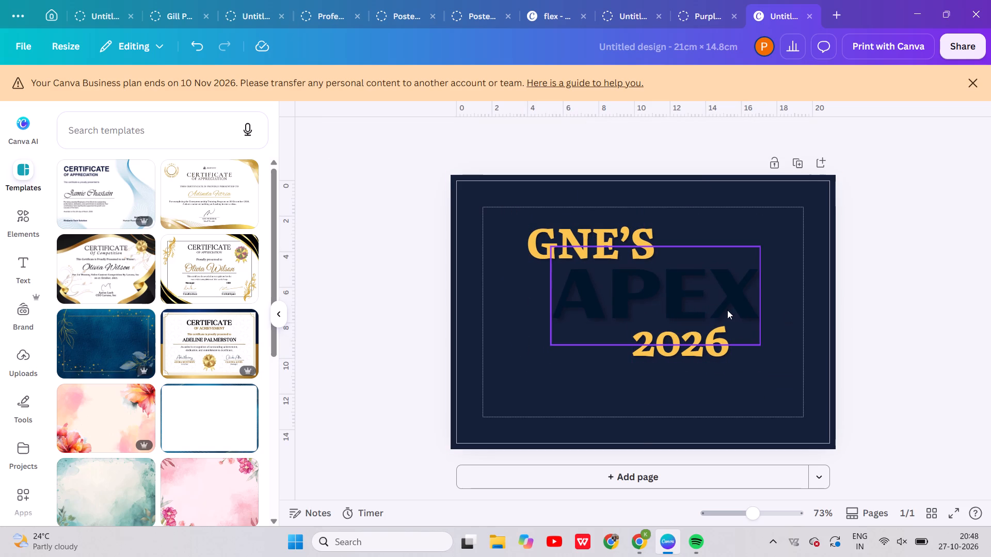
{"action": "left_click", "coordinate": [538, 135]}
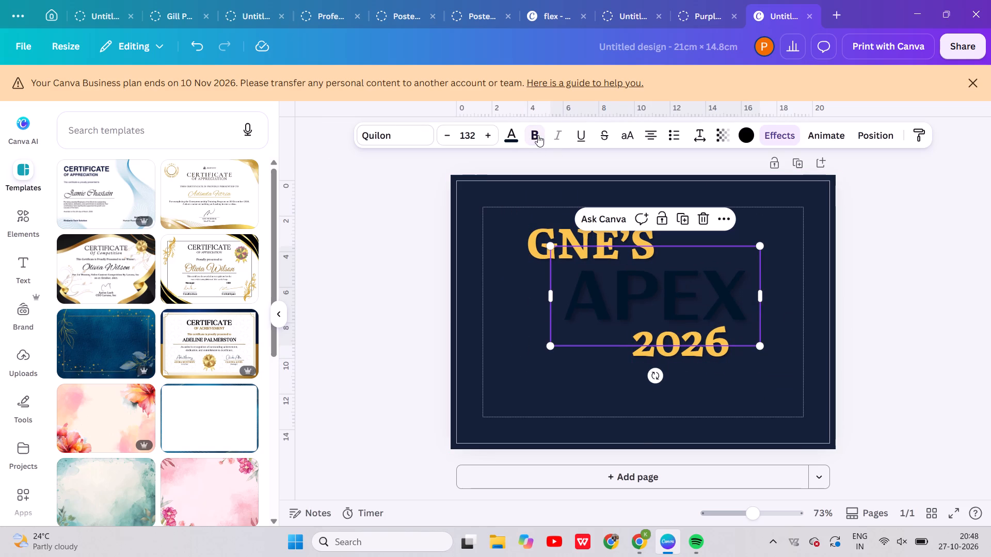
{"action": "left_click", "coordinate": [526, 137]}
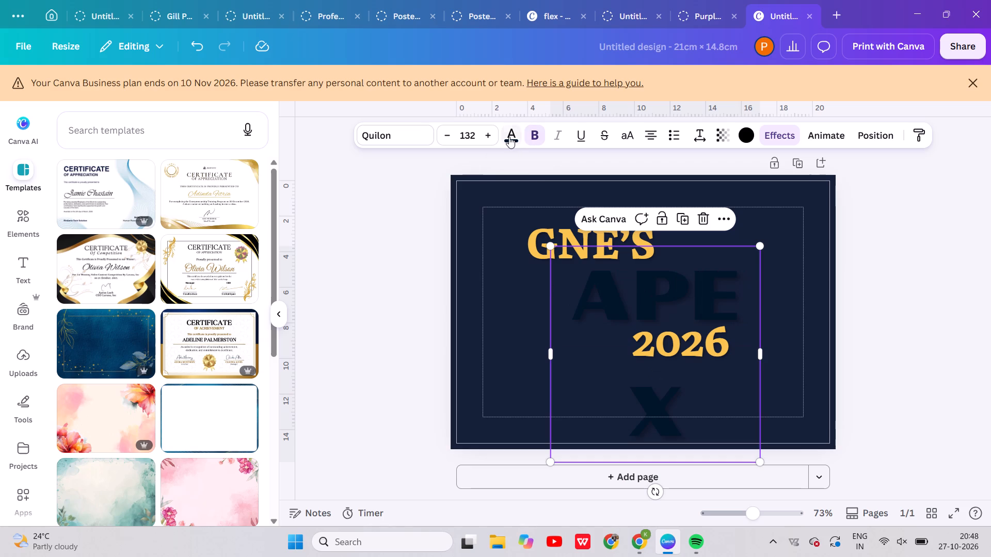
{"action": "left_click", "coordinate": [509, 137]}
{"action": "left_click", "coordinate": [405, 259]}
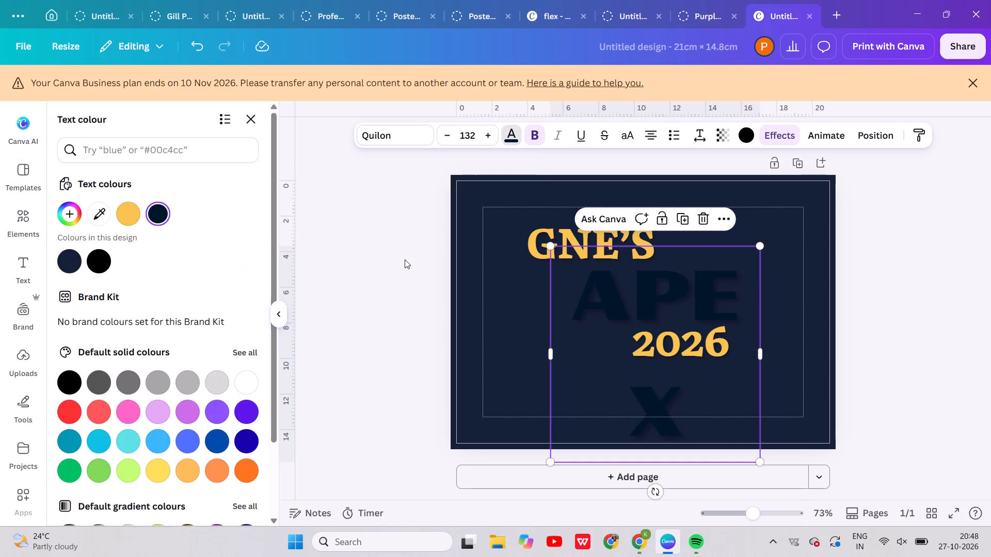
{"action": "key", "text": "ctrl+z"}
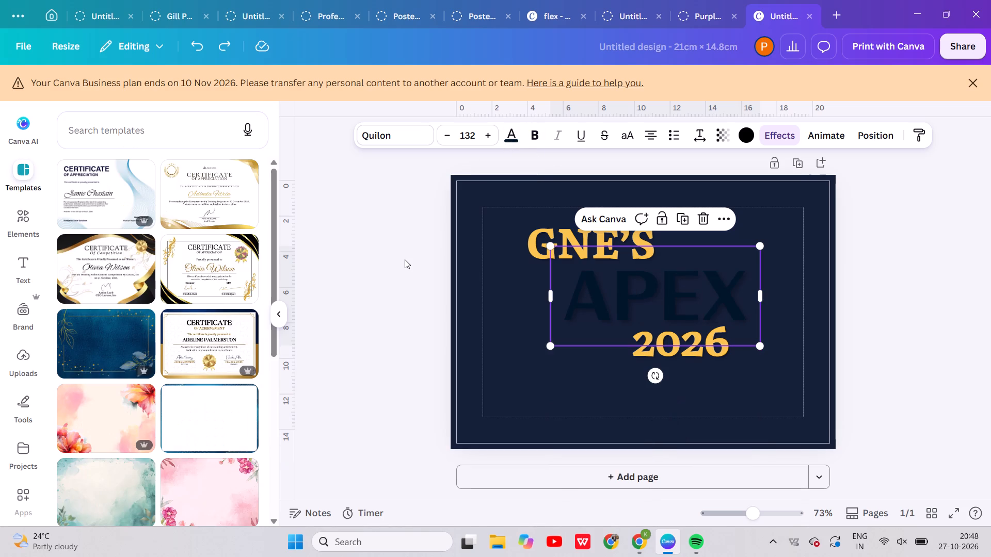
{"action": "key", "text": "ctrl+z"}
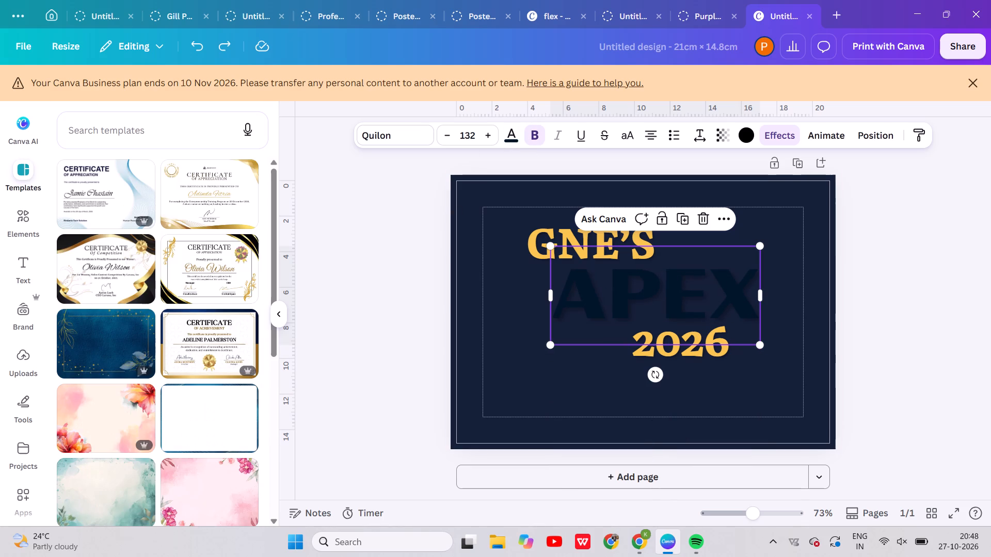
Set the APEX text colour to white.
{"action": "left_click", "coordinate": [509, 138]}
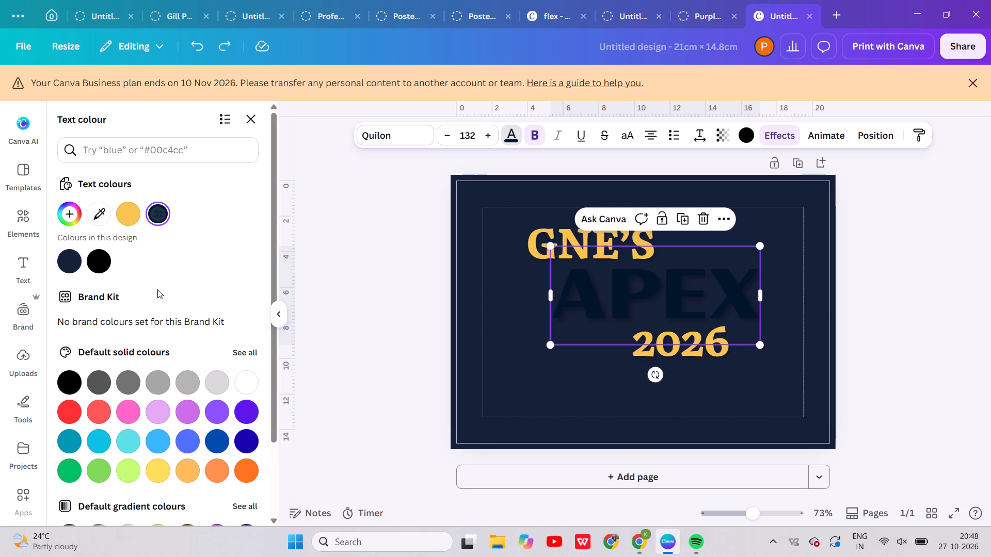
{"action": "left_click", "coordinate": [249, 385]}
{"action": "left_click", "coordinate": [366, 360]}
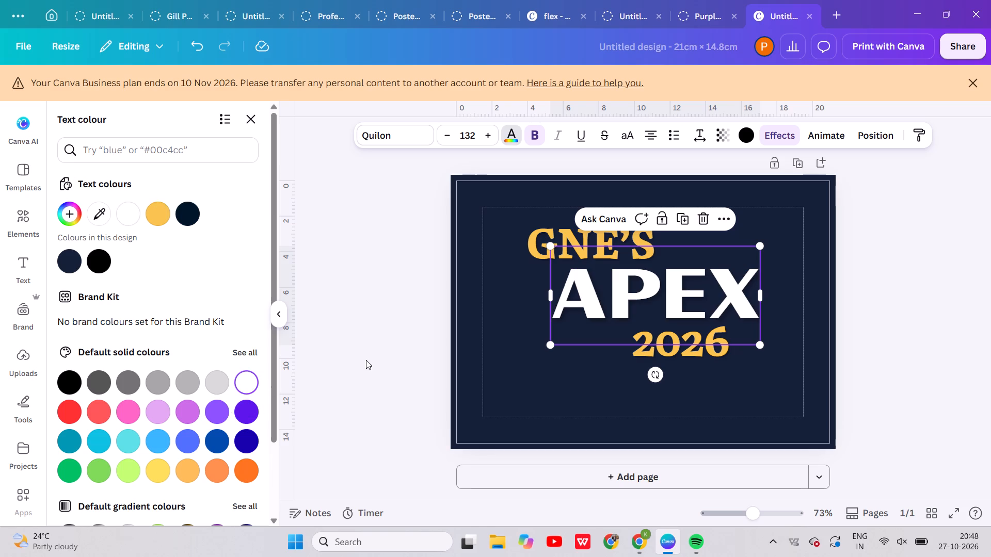
{"action": "left_click", "coordinate": [826, 274]}
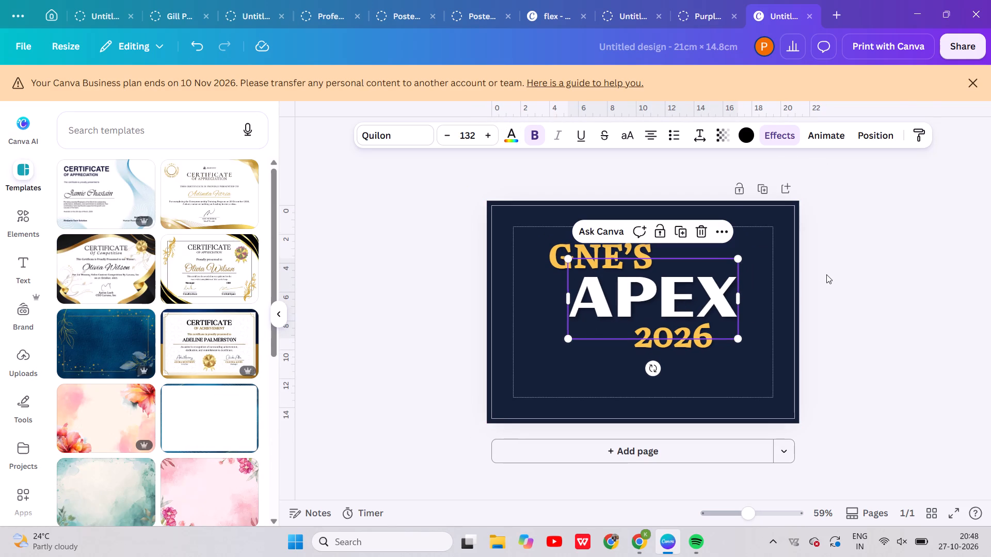
Scale the GNE'S, APEX and 2026 texts down together to about 10 cm wide and centre them horizontally, slightly above mid-page.
{"action": "left_click", "coordinate": [636, 302]}
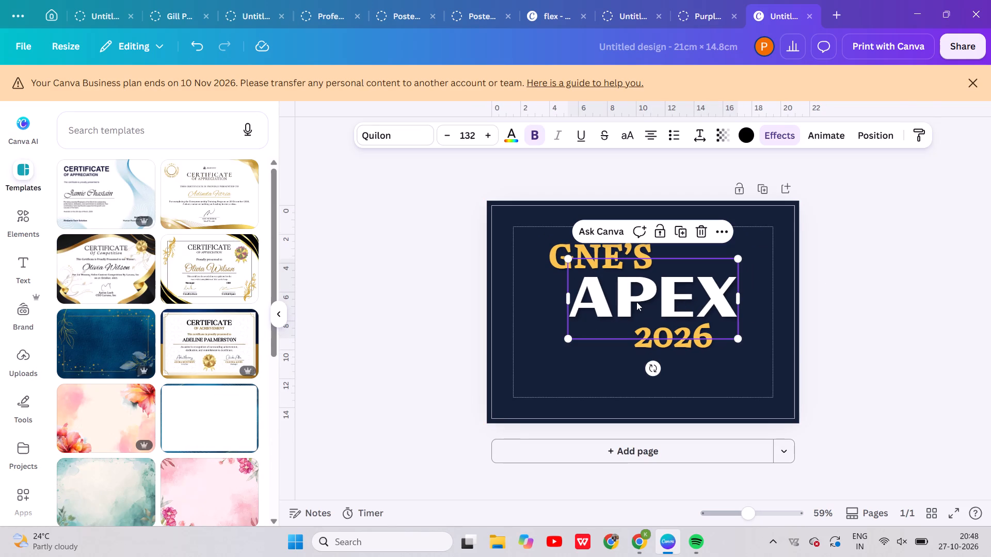
{"action": "left_click", "coordinate": [584, 250], "text": "shift"}
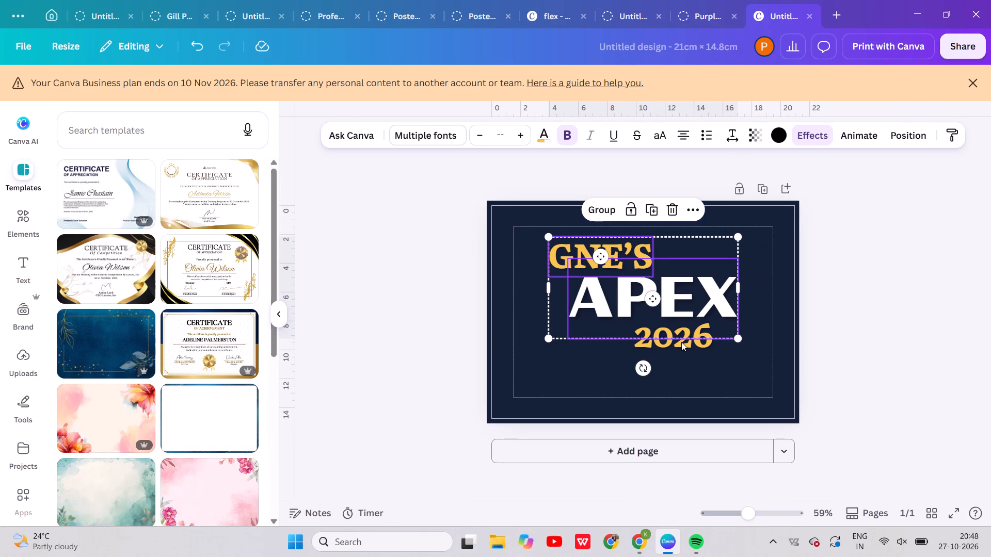
{"action": "left_click", "coordinate": [675, 343], "text": "shift"}
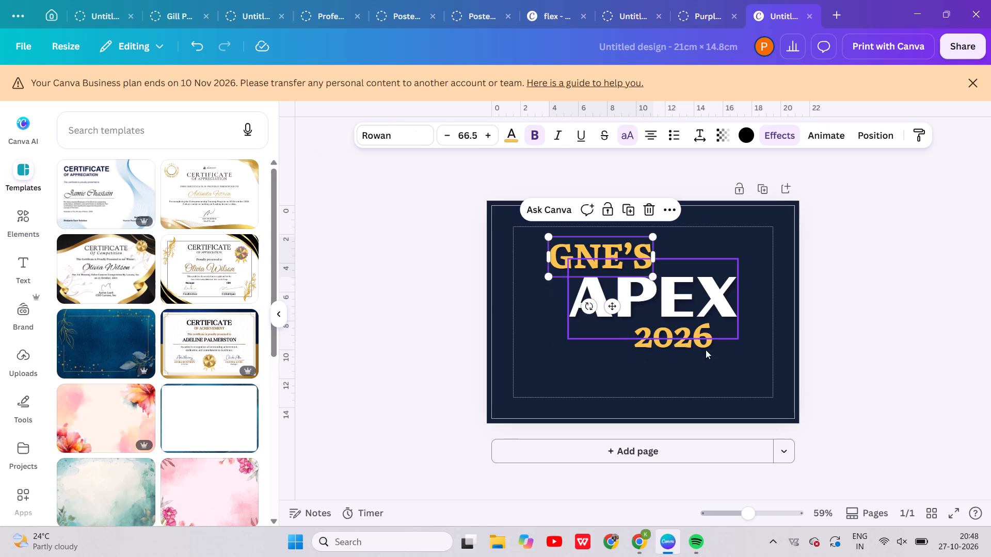
{"action": "left_click", "coordinate": [712, 353], "text": "shift"}
{"action": "left_click", "coordinate": [677, 285], "text": "shift"}
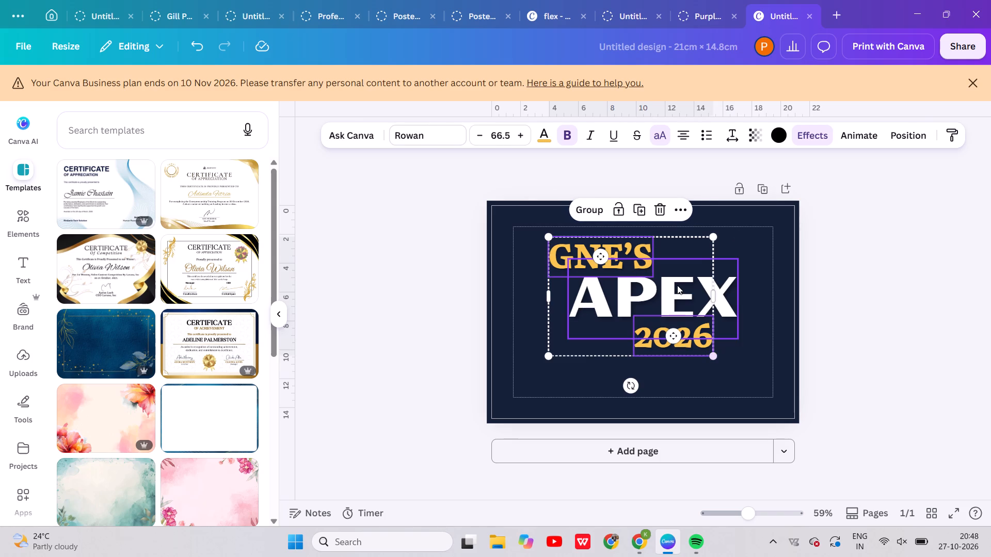
{"action": "left_click_drag", "start_coordinate": [739, 356], "coordinate": [696, 333]}
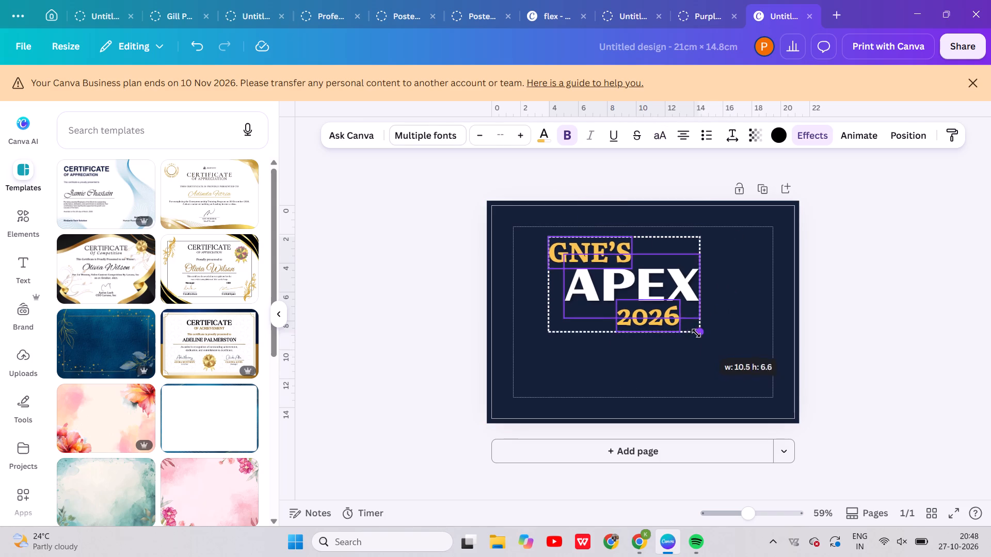
{"action": "left_click_drag", "start_coordinate": [696, 333], "coordinate": [695, 332]}
{"action": "left_click_drag", "start_coordinate": [647, 290], "coordinate": [666, 299]}
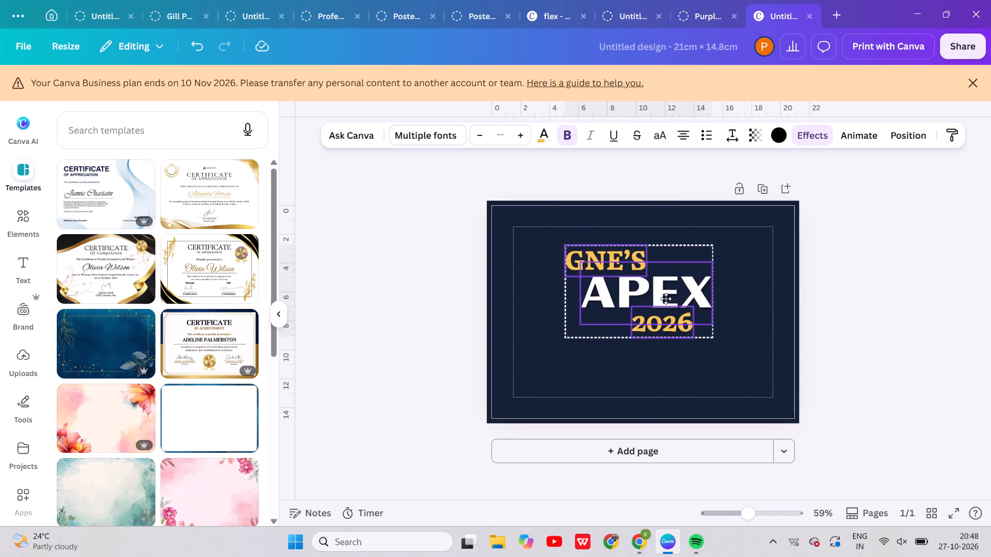
{"action": "left_click_drag", "start_coordinate": [666, 299], "coordinate": [668, 305]}
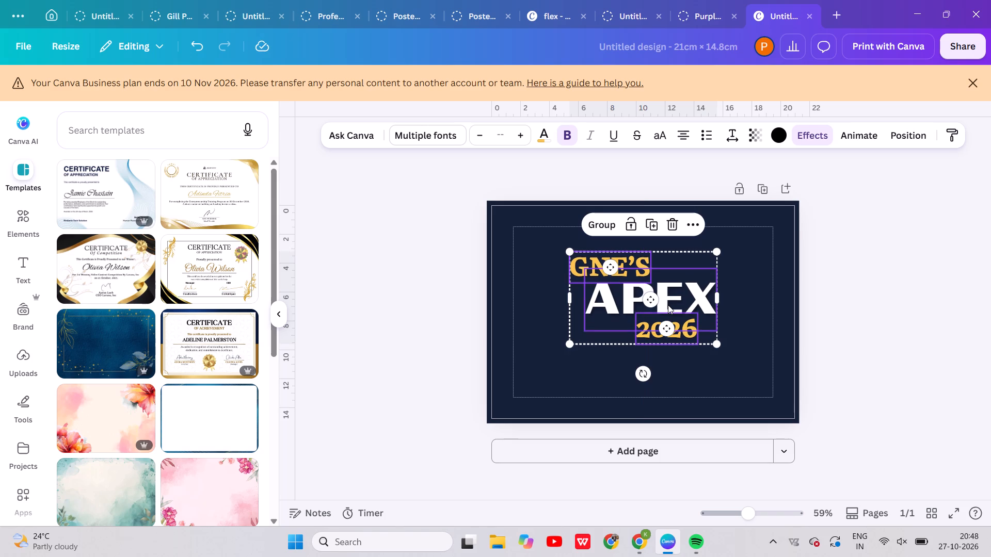
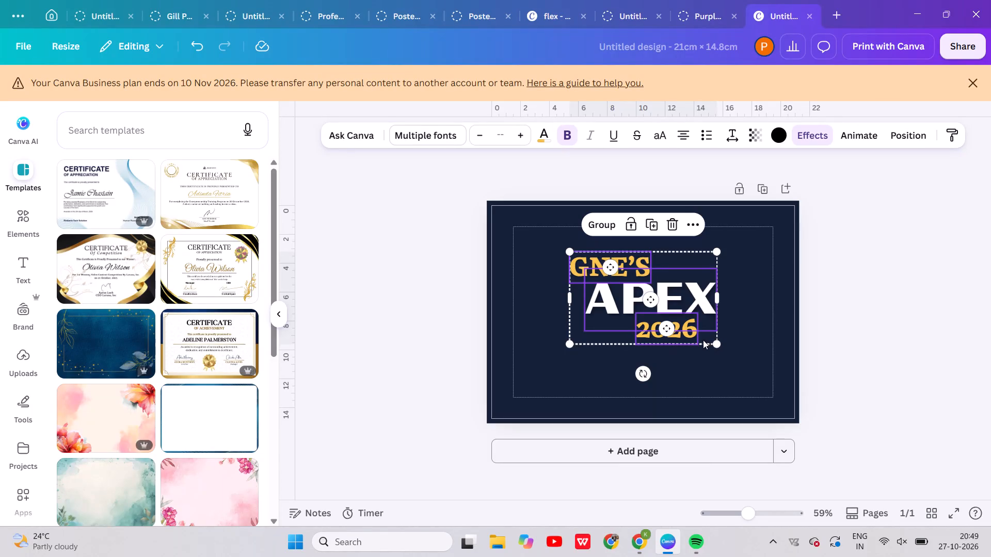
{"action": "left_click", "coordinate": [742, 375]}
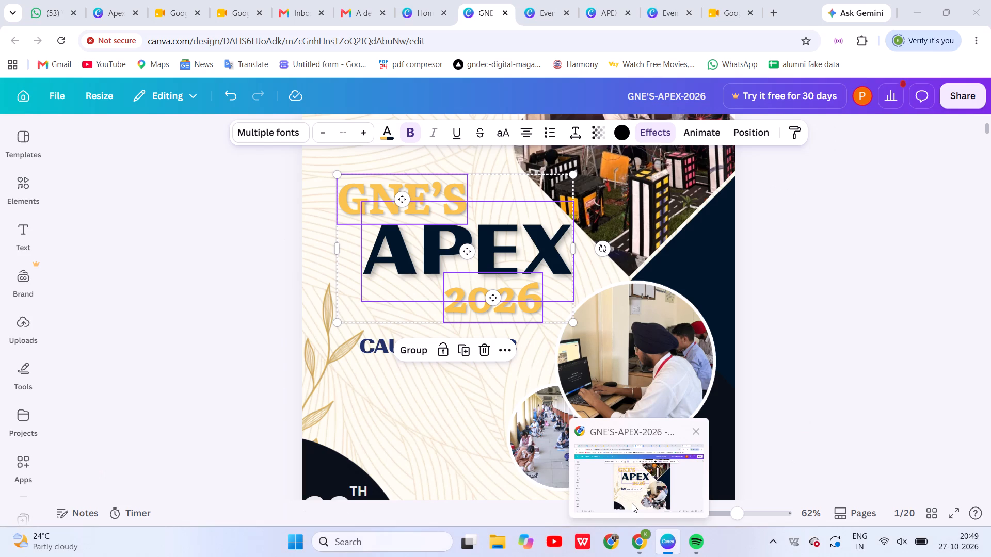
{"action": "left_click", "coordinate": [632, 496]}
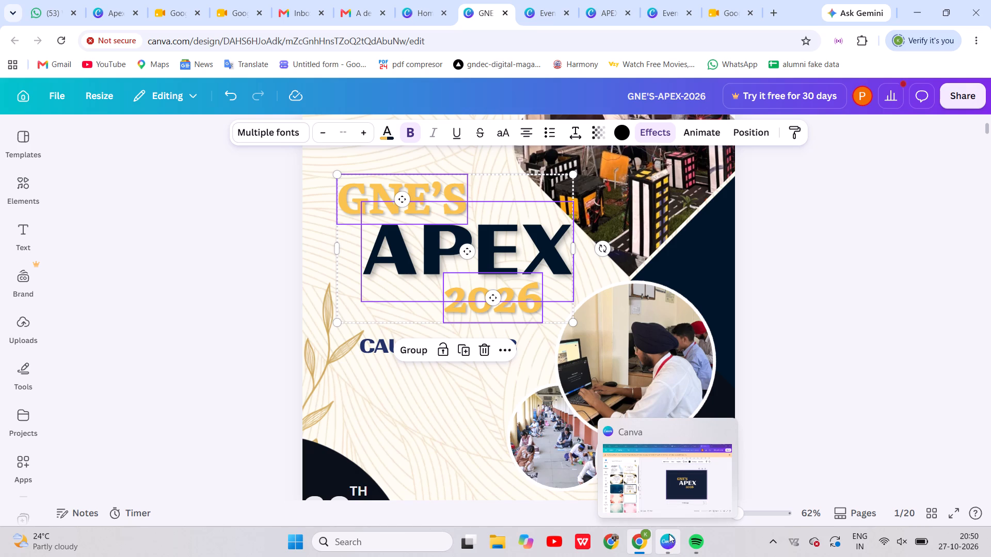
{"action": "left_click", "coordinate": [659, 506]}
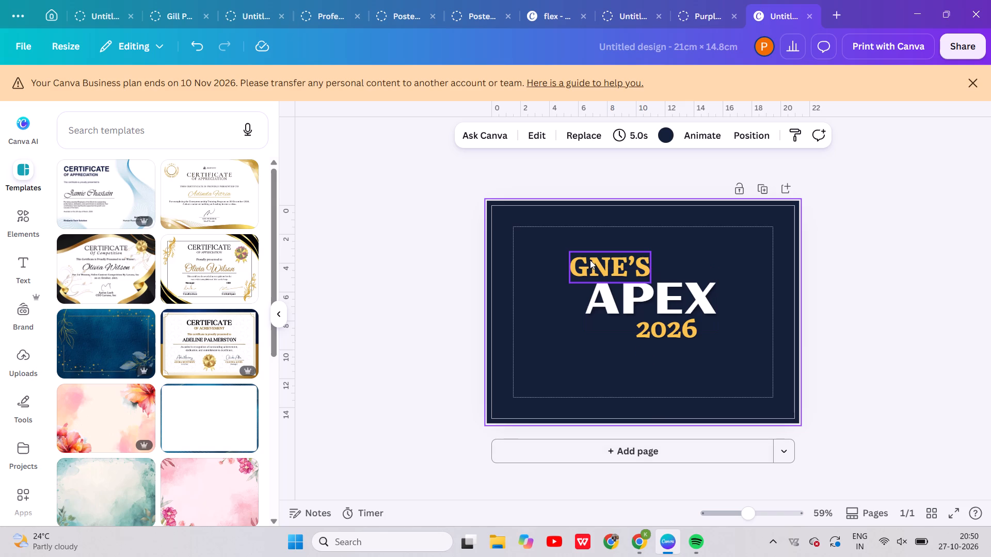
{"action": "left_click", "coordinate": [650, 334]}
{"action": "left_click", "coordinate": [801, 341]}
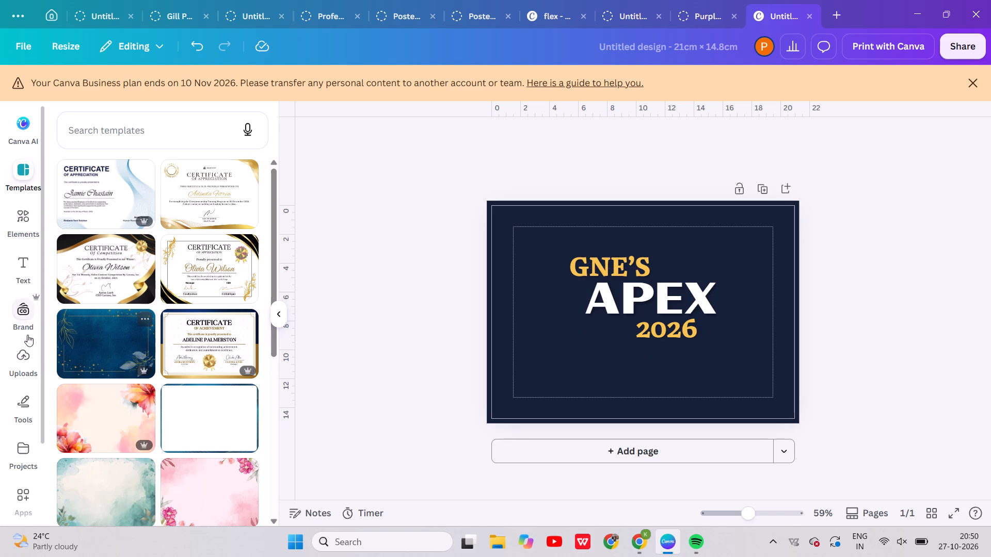
Find the round Causmic Club logo among the uploaded images and place it on the dark blue page.
{"action": "left_click", "coordinate": [28, 351]}
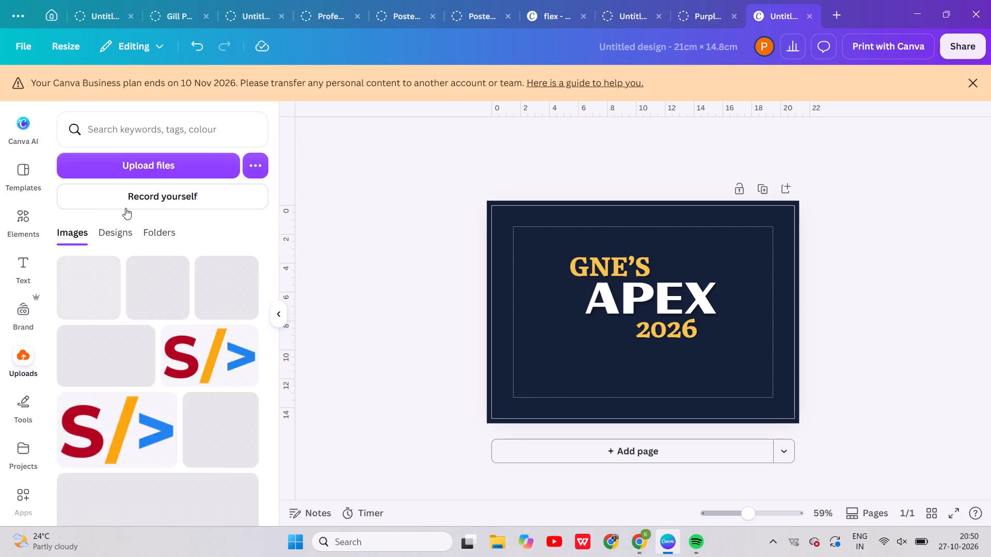
{"action": "scroll", "coordinate": [136, 449], "scroll_direction": "down", "scroll_amount": 5}
{"action": "scroll", "coordinate": [136, 449], "scroll_direction": "up", "scroll_amount": 3}
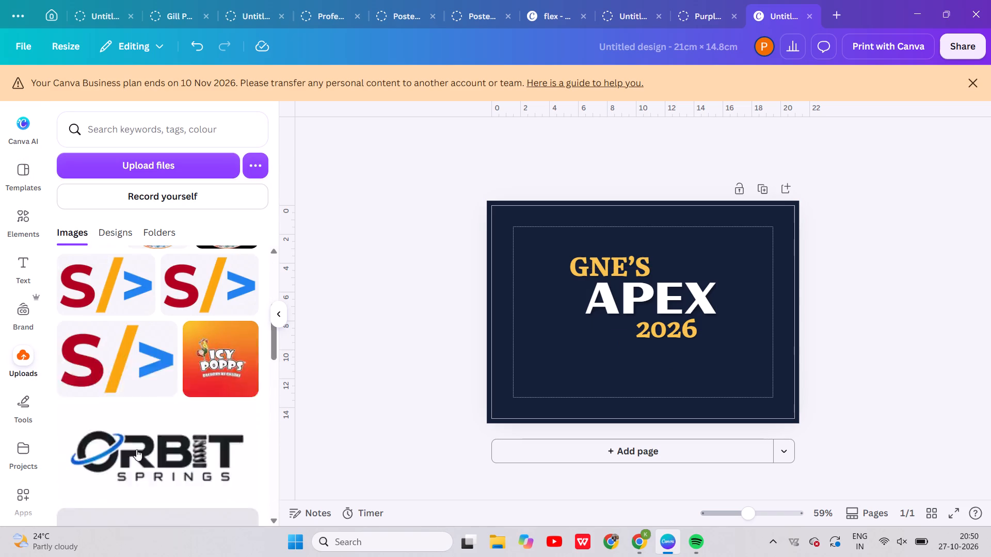
{"action": "scroll", "coordinate": [136, 449], "scroll_direction": "down", "scroll_amount": 9}
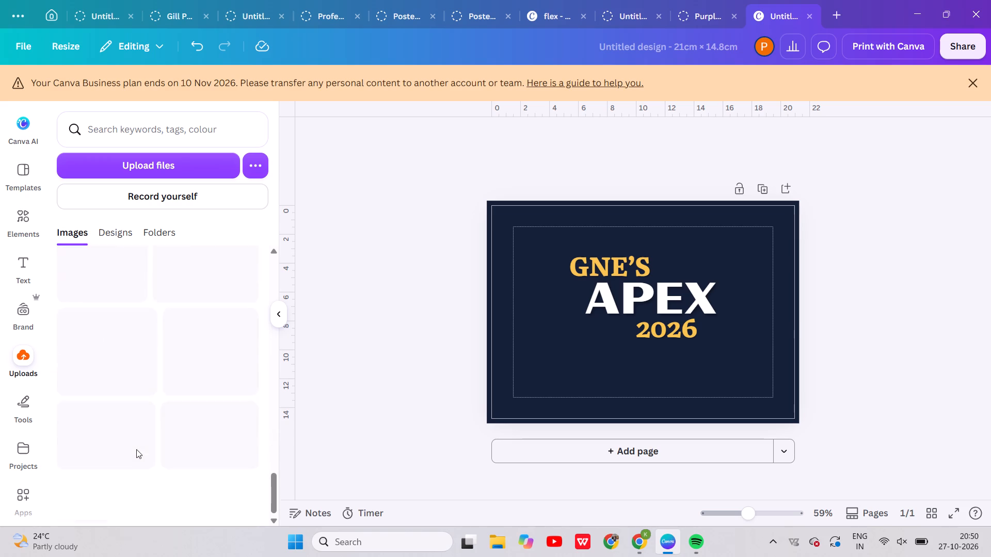
{"action": "scroll", "coordinate": [136, 449], "scroll_direction": "down", "scroll_amount": 2}
{"action": "scroll", "coordinate": [149, 411], "scroll_direction": "up", "scroll_amount": 2}
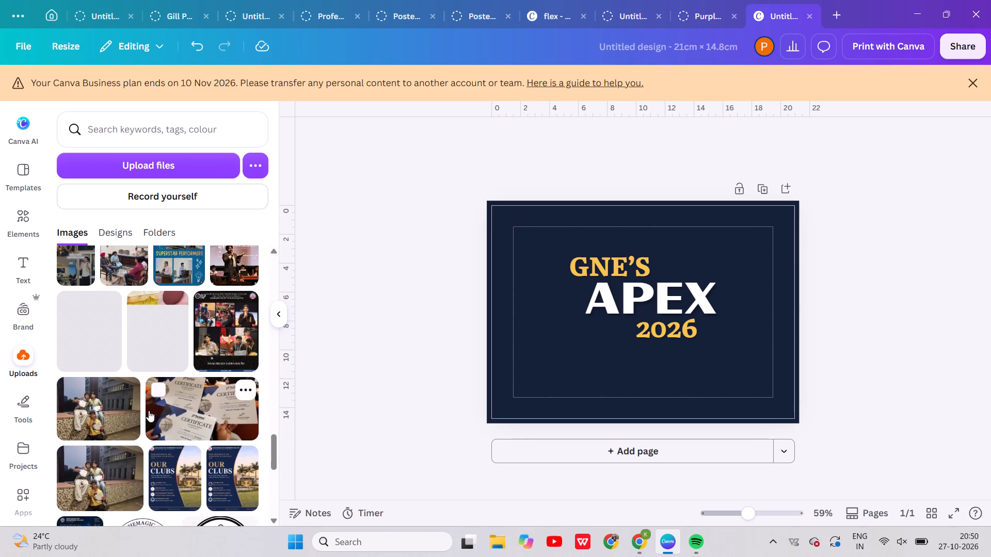
{"action": "scroll", "coordinate": [149, 411], "scroll_direction": "up", "scroll_amount": 2}
{"action": "scroll", "coordinate": [149, 411], "scroll_direction": "down", "scroll_amount": 5}
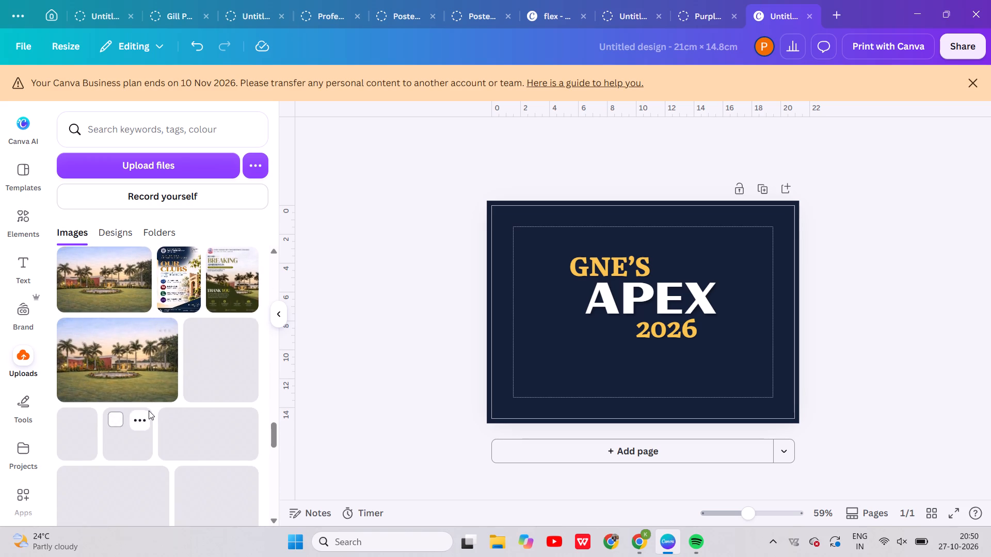
{"action": "scroll", "coordinate": [149, 411], "scroll_direction": "down", "scroll_amount": 6}
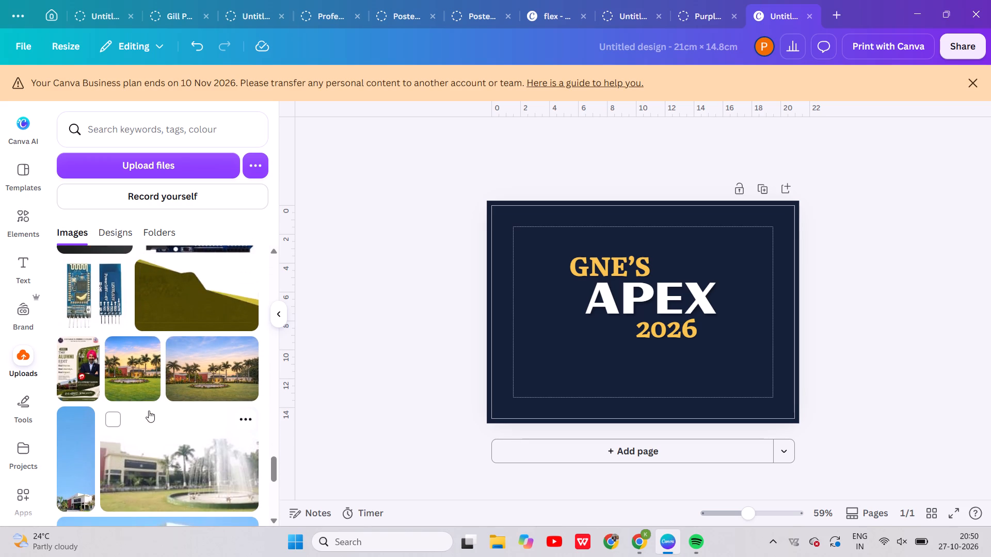
{"action": "scroll", "coordinate": [149, 411], "scroll_direction": "down", "scroll_amount": 6}
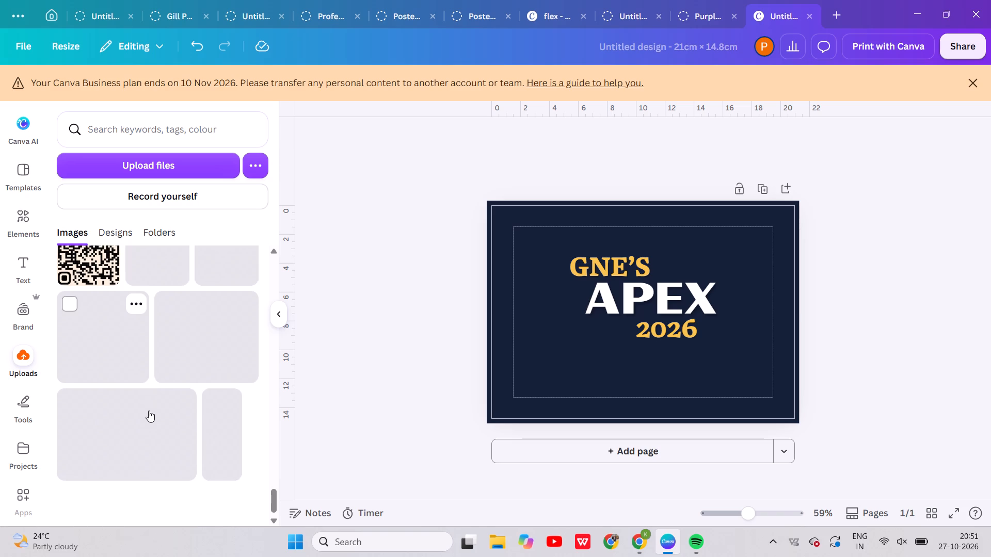
{"action": "scroll", "coordinate": [149, 411], "scroll_direction": "down", "scroll_amount": 2}
{"action": "left_click_drag", "start_coordinate": [104, 341], "coordinate": [540, 345]}
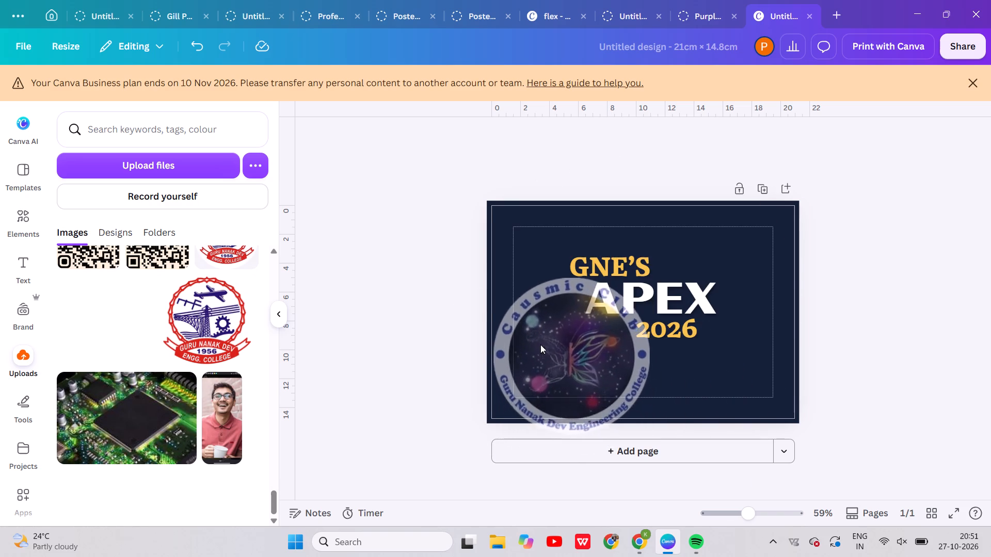
Scale the Causmic Club logo down to about 4 cm wide and place it below the 2026 text near the page's lower edge.
{"action": "left_click_drag", "start_coordinate": [648, 281], "coordinate": [620, 313]}
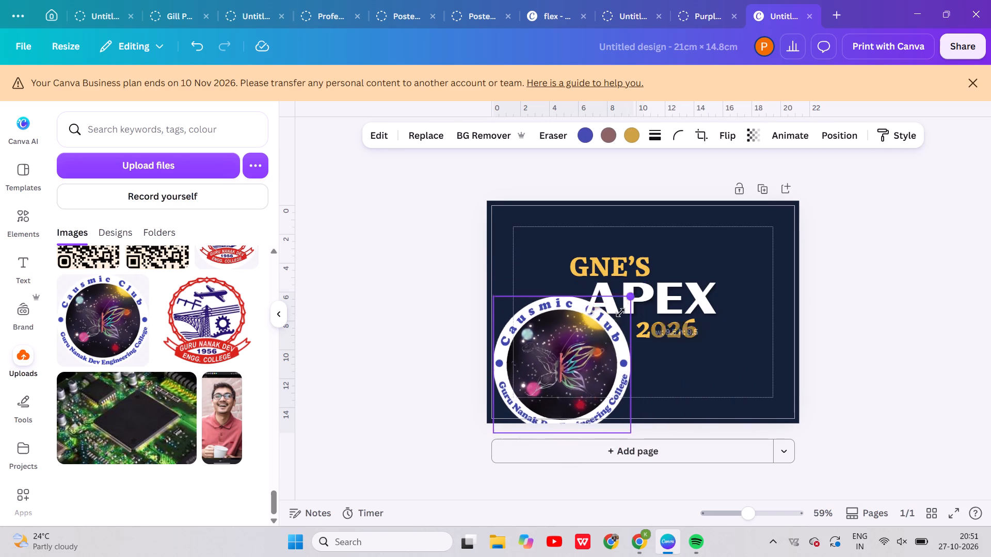
{"action": "left_click_drag", "start_coordinate": [620, 313], "coordinate": [578, 354]}
{"action": "left_click_drag", "start_coordinate": [556, 364], "coordinate": [664, 359]}
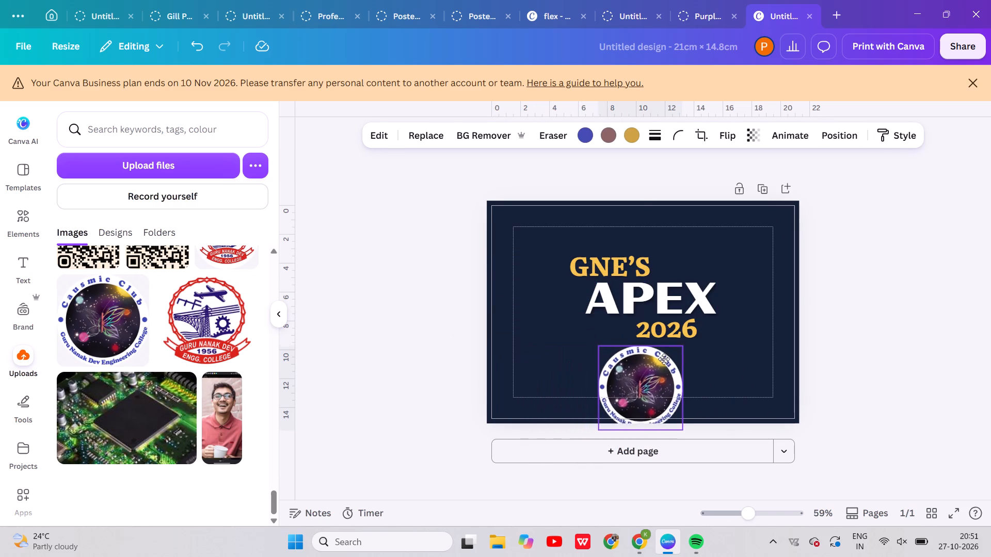
{"action": "left_click_drag", "start_coordinate": [664, 359], "coordinate": [667, 347]}
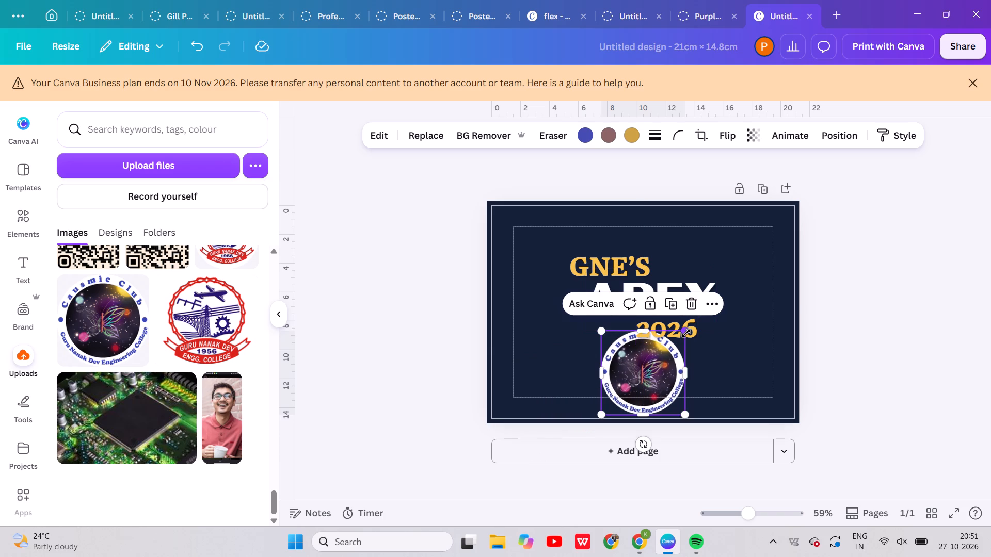
{"action": "left_click_drag", "start_coordinate": [686, 333], "coordinate": [660, 361]}
{"action": "left_click_drag", "start_coordinate": [636, 375], "coordinate": [645, 373]}
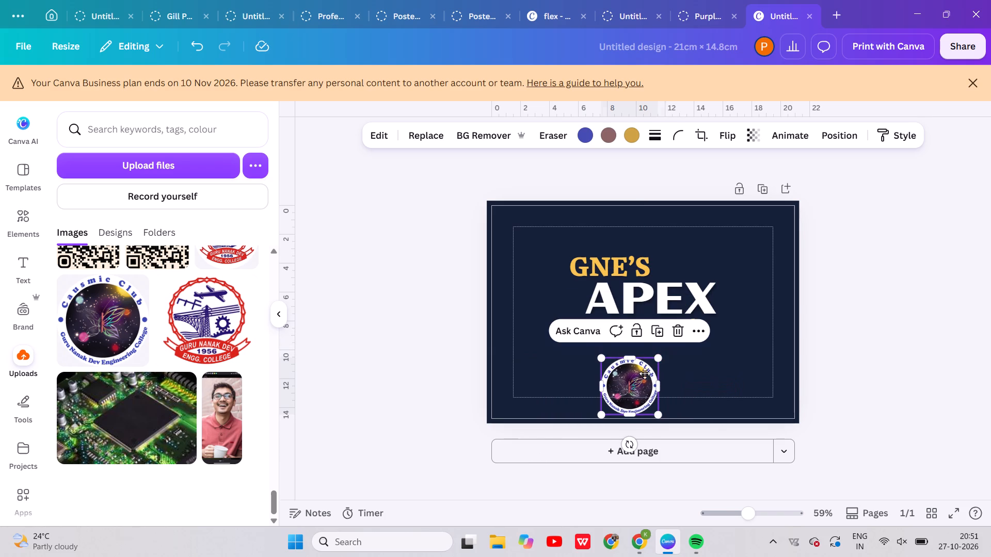
{"action": "left_click_drag", "start_coordinate": [645, 373], "coordinate": [655, 372]}
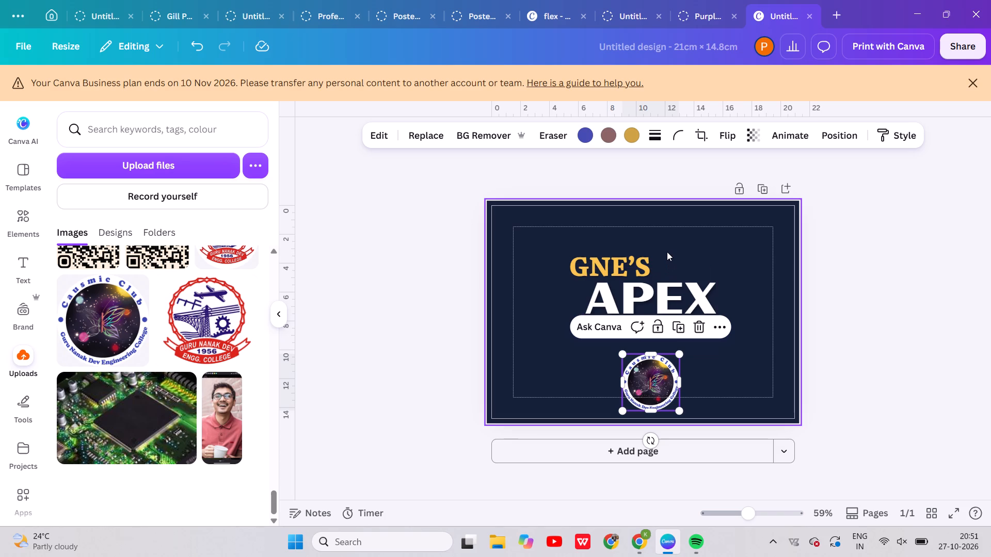
Scale the GNE'S, APEX and 2026 texts down slightly together and move them up, keeping them centred horizontally above the logo.
{"action": "left_click", "coordinate": [628, 262]}
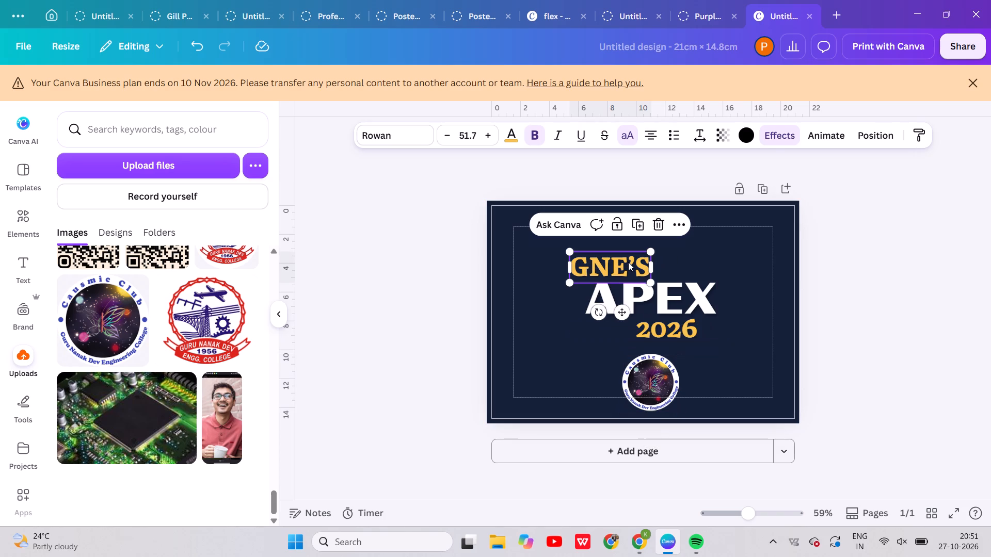
{"action": "left_click", "coordinate": [664, 283], "text": "shift"}
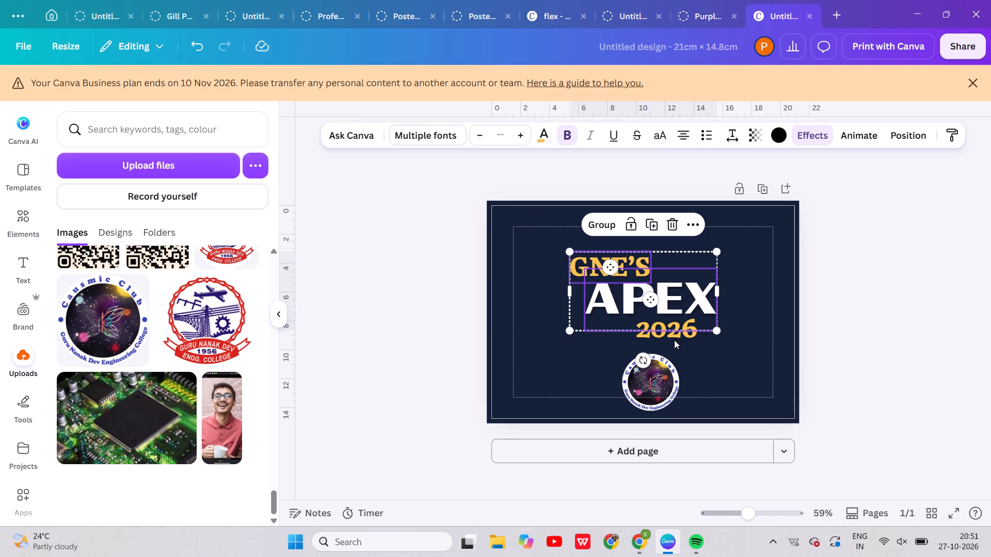
{"action": "left_click", "coordinate": [697, 345], "text": "shift"}
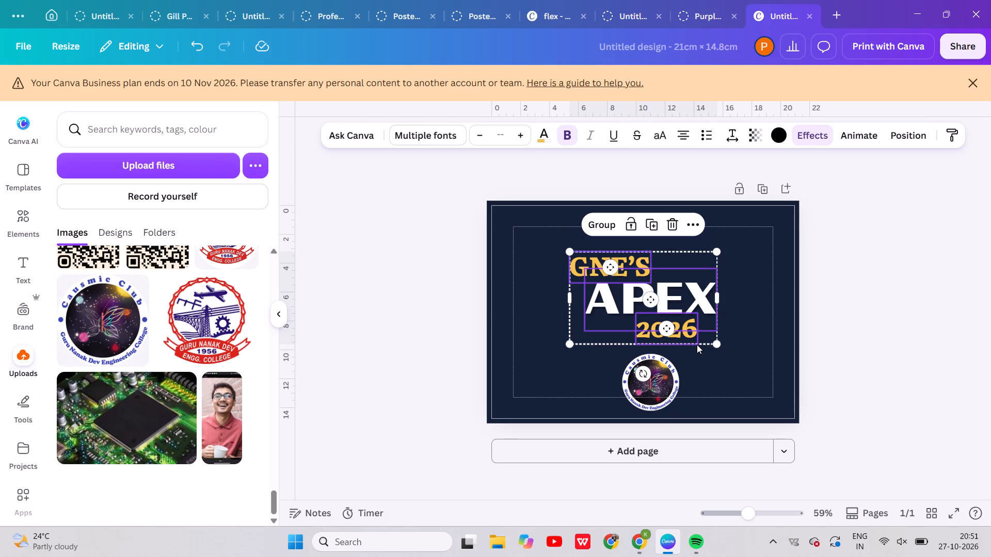
{"action": "left_click_drag", "start_coordinate": [714, 343], "coordinate": [709, 339]}
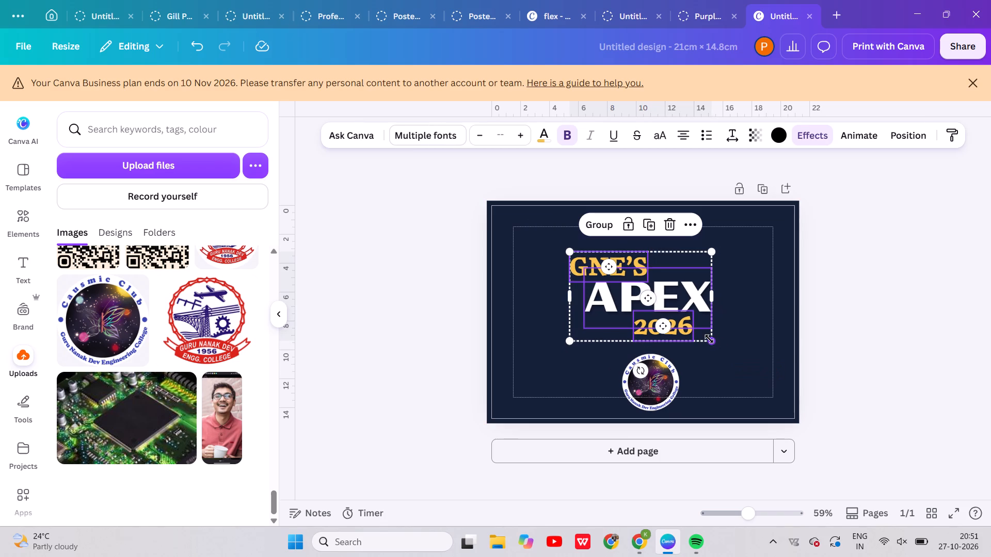
{"action": "left_click_drag", "start_coordinate": [671, 309], "coordinate": [677, 300]}
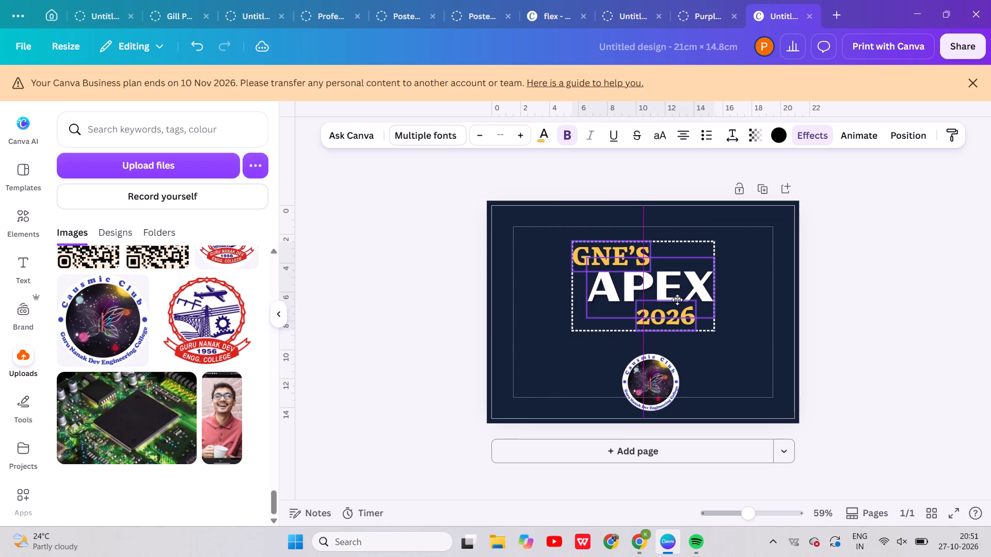
{"action": "left_click_drag", "start_coordinate": [677, 300], "coordinate": [670, 293]}
{"action": "left_click", "coordinate": [800, 290]}
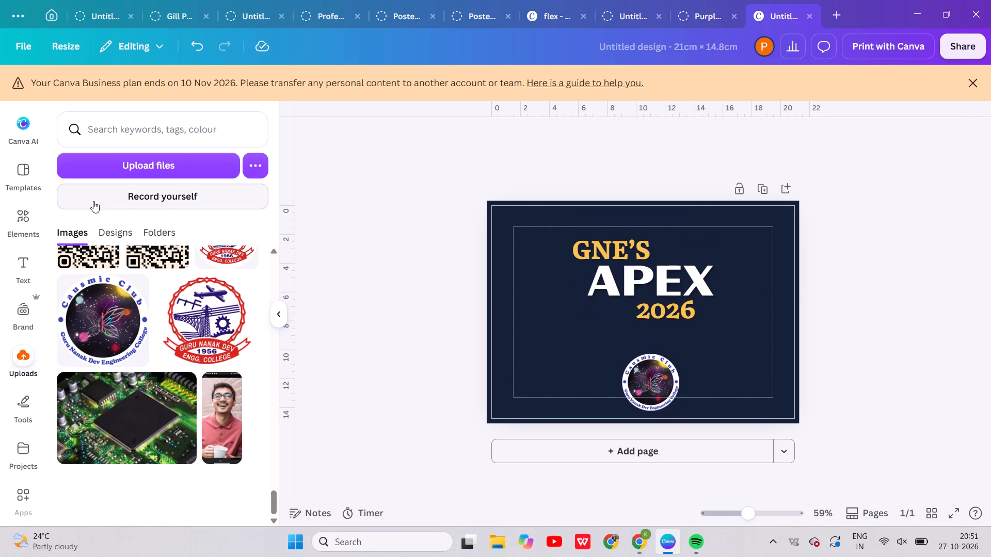
Switch to the GNE'S-APEX-2026 design in Chrome and copy the gold flourish in the lower-right corner of the Introduction page.
{"action": "left_click", "coordinate": [27, 219]}
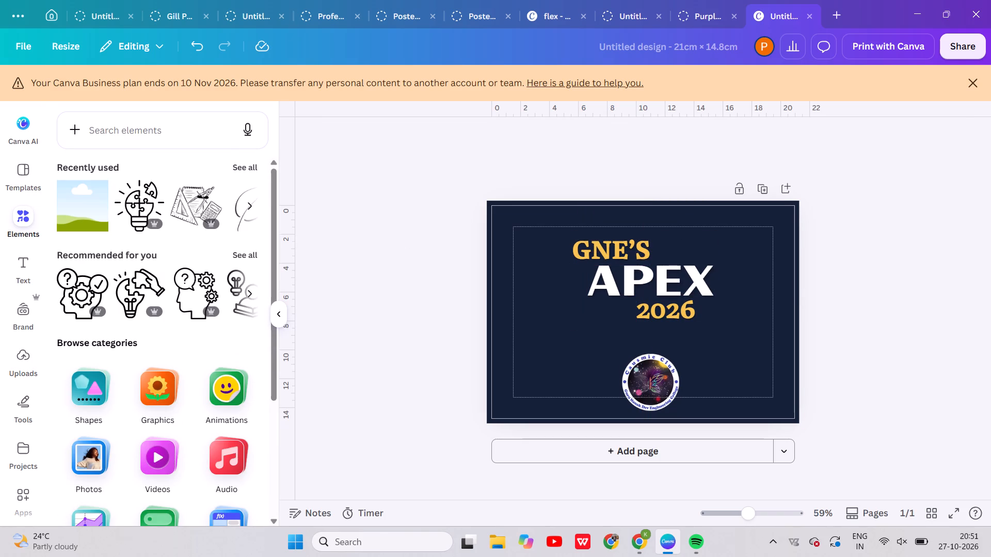
{"action": "left_click", "coordinate": [134, 141]}
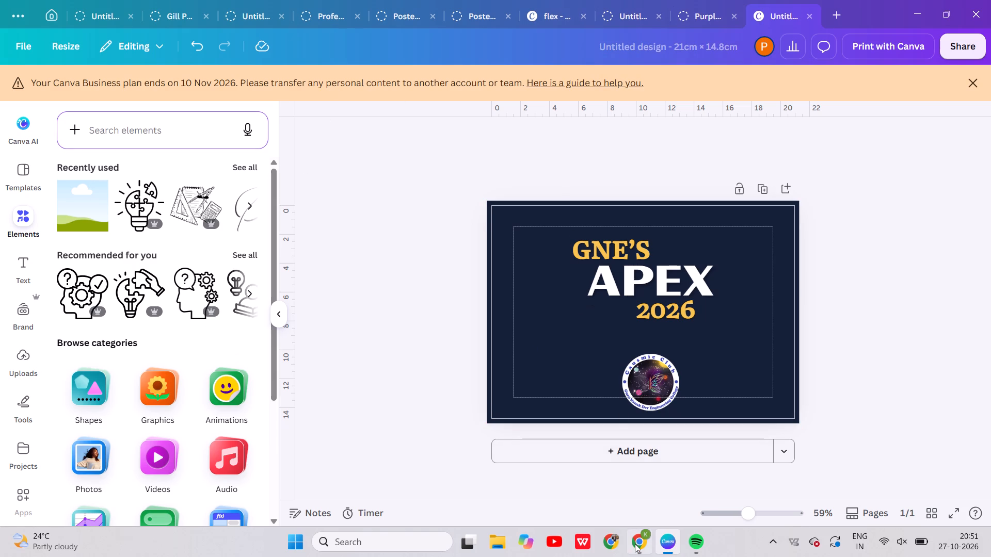
{"action": "left_click", "coordinate": [628, 486]}
{"action": "scroll", "coordinate": [598, 423], "scroll_direction": "down", "scroll_amount": 2}
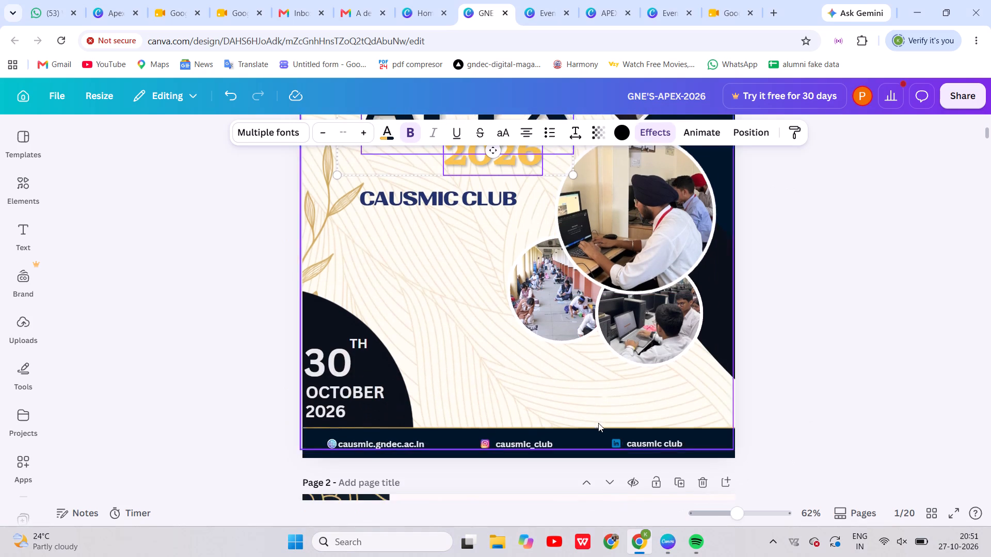
{"action": "scroll", "coordinate": [598, 423], "scroll_direction": "down", "scroll_amount": 2}
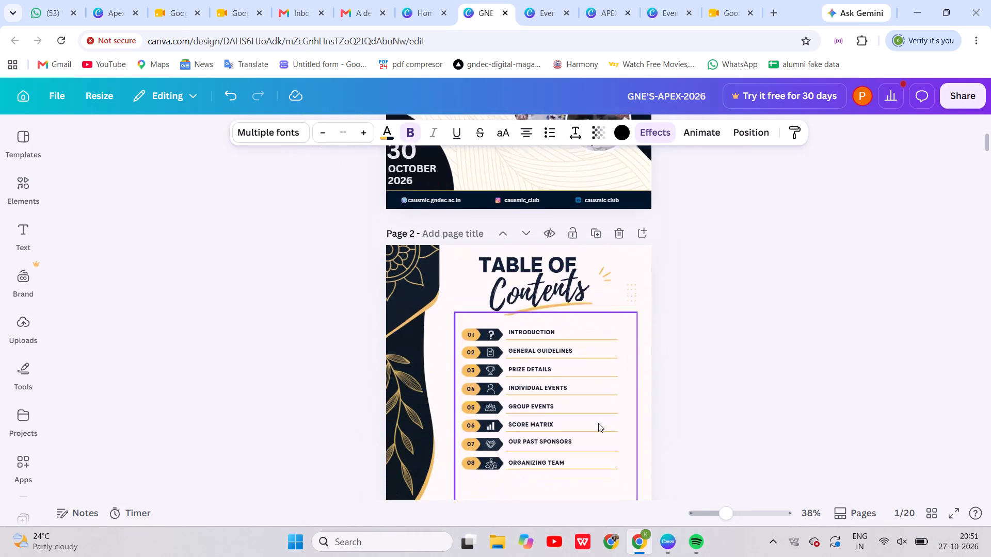
{"action": "scroll", "coordinate": [598, 423], "scroll_direction": "down", "scroll_amount": 4}
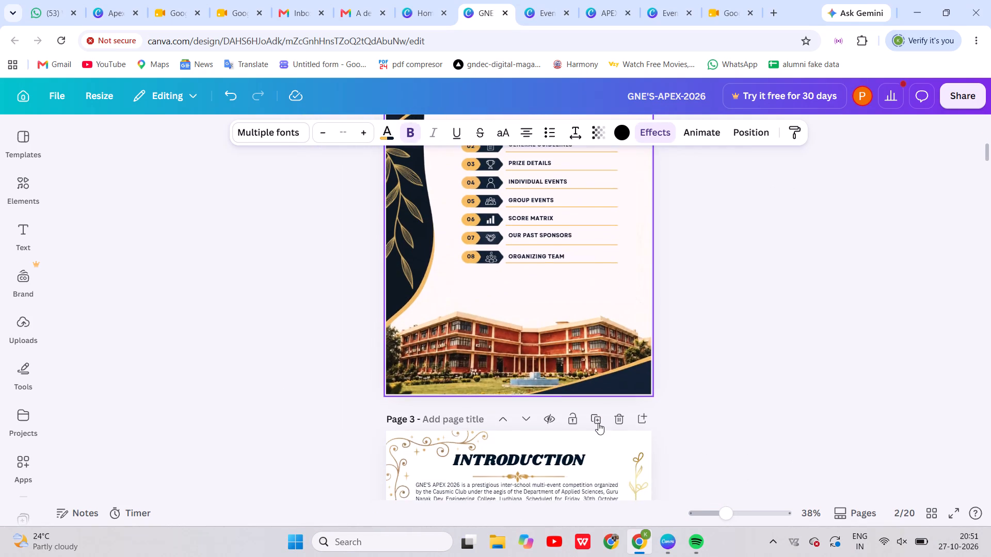
{"action": "scroll", "coordinate": [598, 423], "scroll_direction": "down", "scroll_amount": 3}
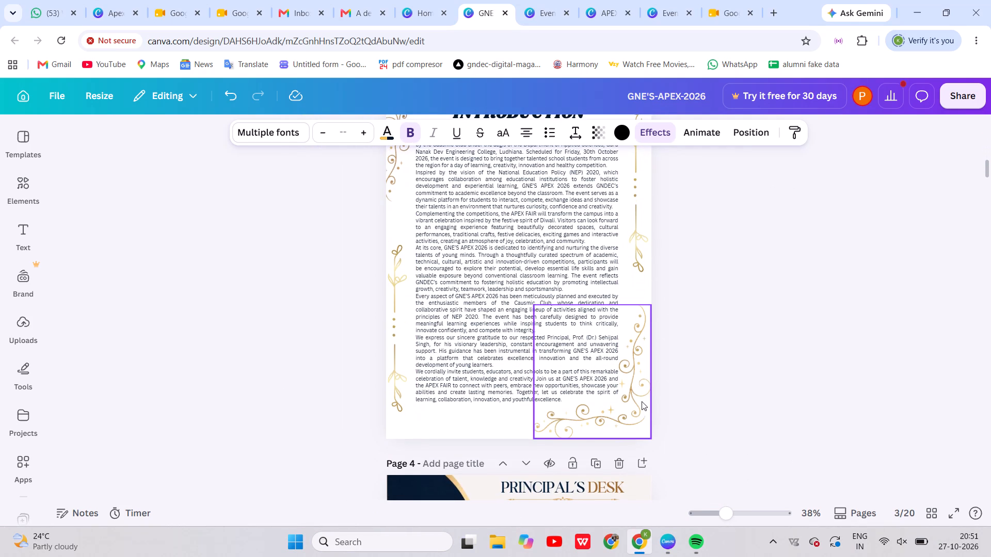
{"action": "left_click", "coordinate": [642, 401]}
{"action": "left_click_drag", "start_coordinate": [642, 401], "coordinate": [628, 408]}
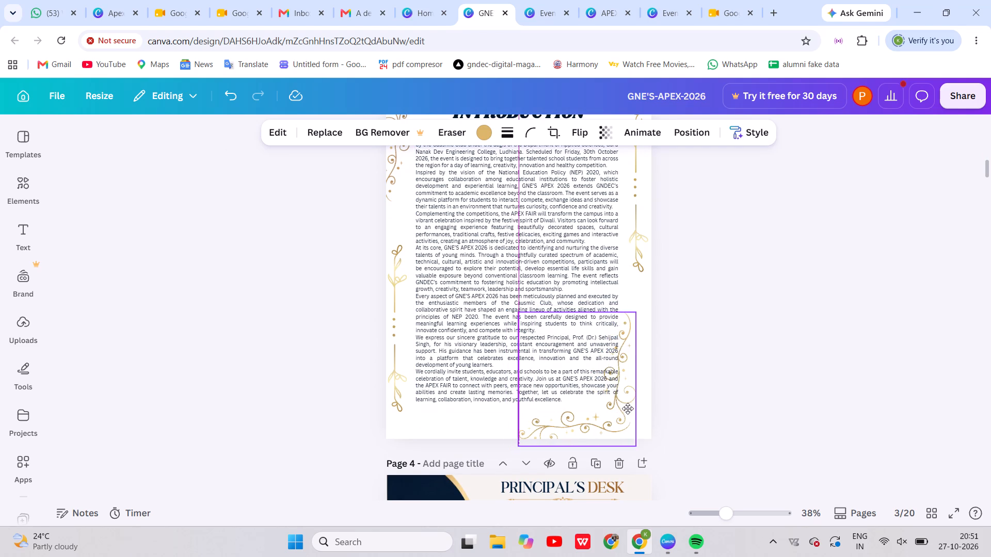
{"action": "left_click_drag", "start_coordinate": [628, 408], "coordinate": [641, 406]}
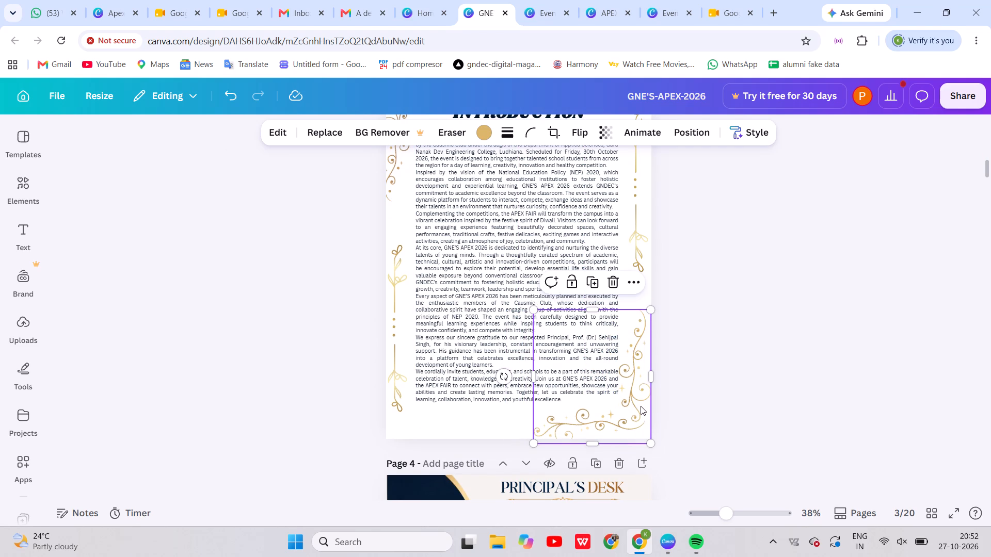
{"action": "key", "text": "ctrl+c"}
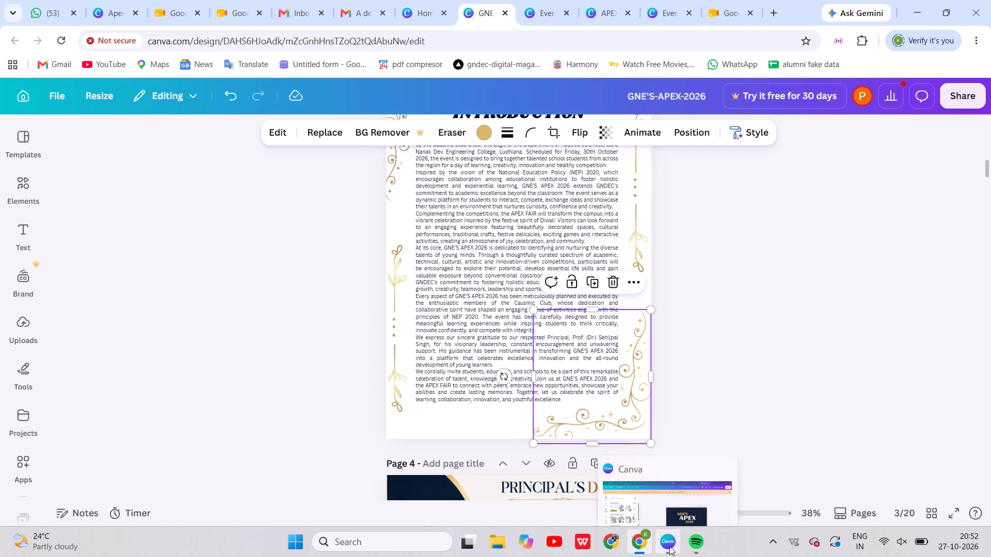
Switch to the Canva app, paste the gold flourish, scale it to about 6.4 × 7.3 cm and place it in the dark blue page's lower-right corner.
{"action": "left_click", "coordinate": [661, 496]}
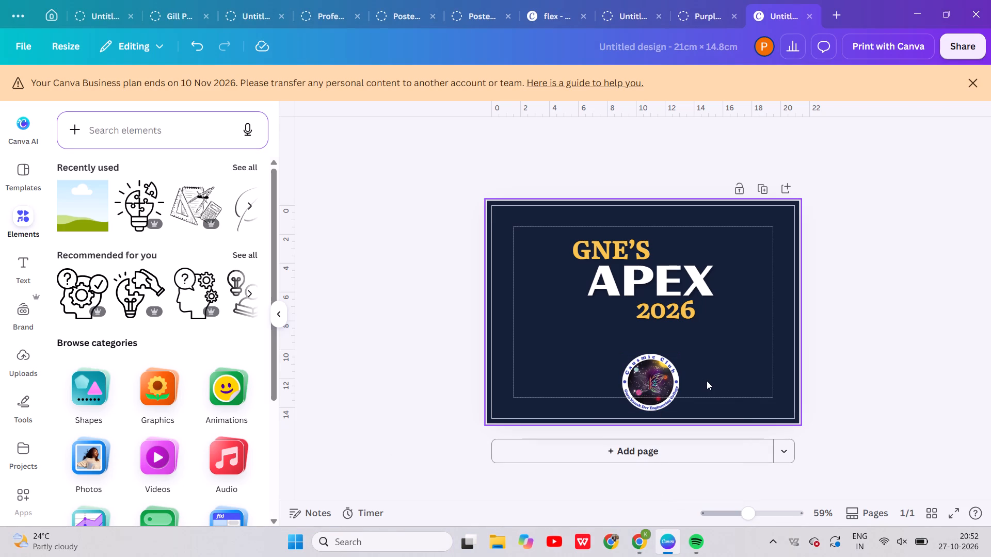
{"action": "left_click", "coordinate": [707, 381]}
{"action": "key", "text": "ctrl+v"}
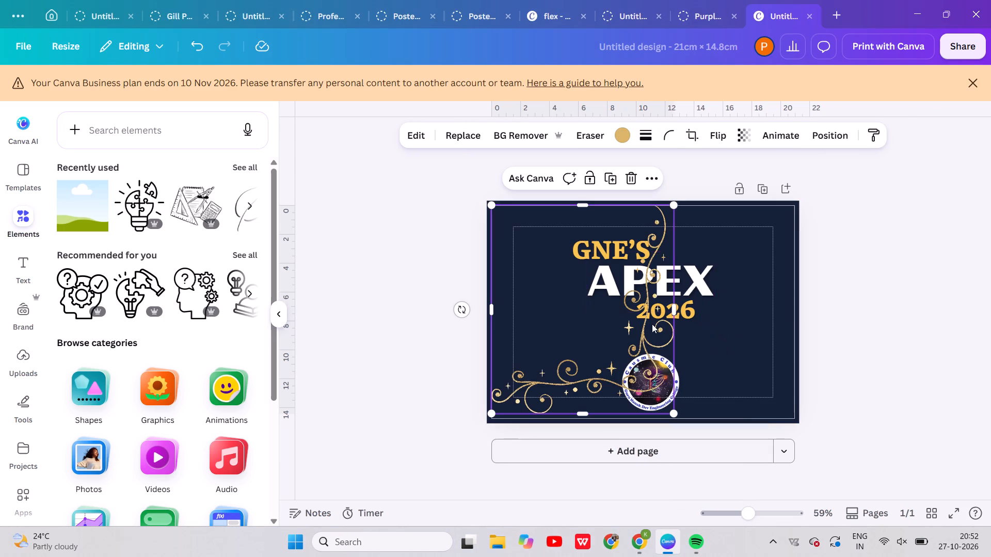
{"action": "left_click_drag", "start_coordinate": [652, 324], "coordinate": [770, 336]}
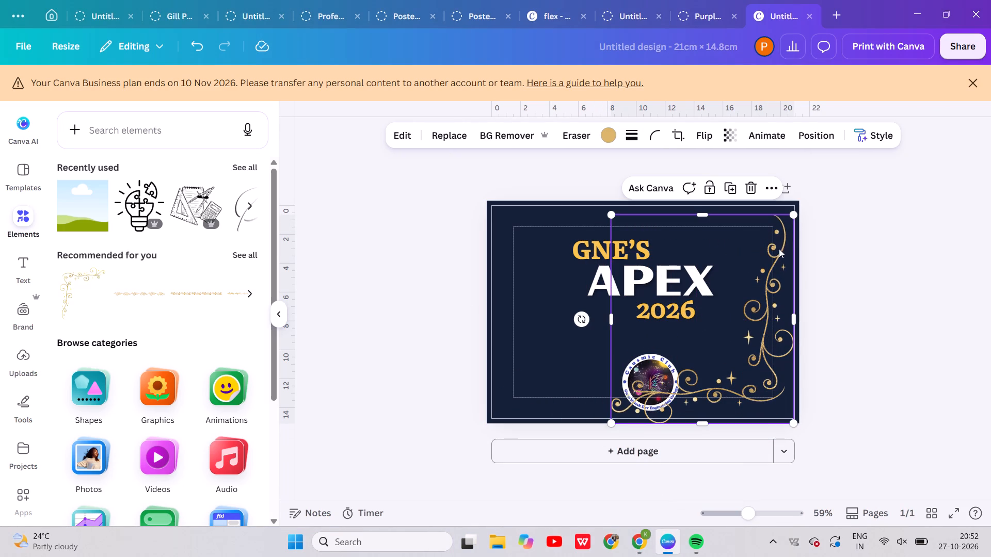
{"action": "left_click_drag", "start_coordinate": [792, 215], "coordinate": [771, 261]}
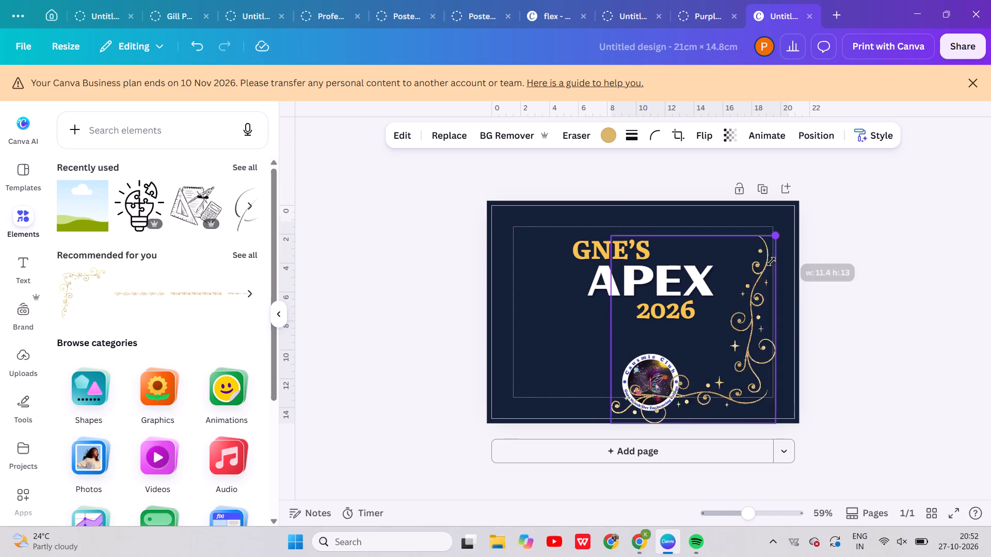
{"action": "left_click_drag", "start_coordinate": [771, 261], "coordinate": [730, 342]}
{"action": "left_click_drag", "start_coordinate": [678, 342], "coordinate": [737, 343]}
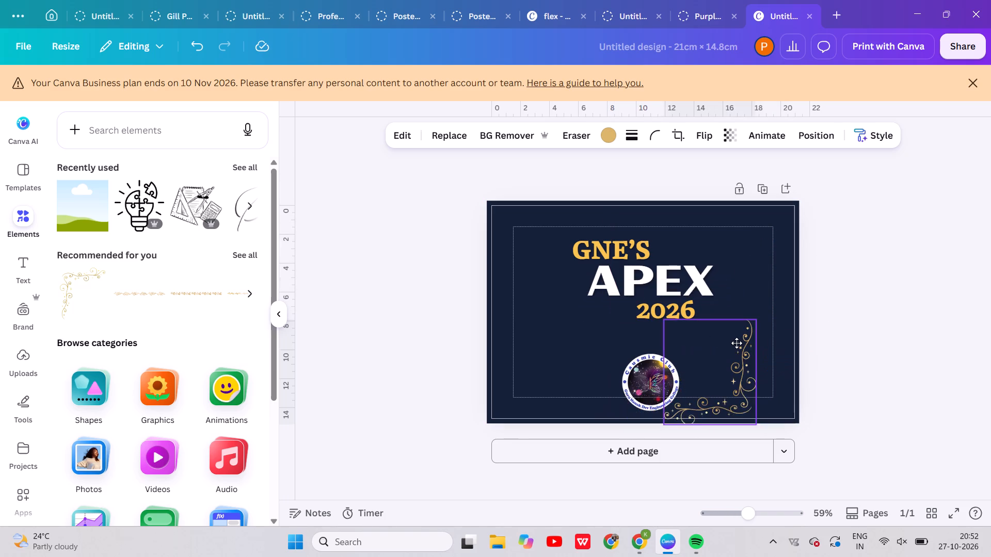
{"action": "left_click_drag", "start_coordinate": [737, 343], "coordinate": [768, 341]}
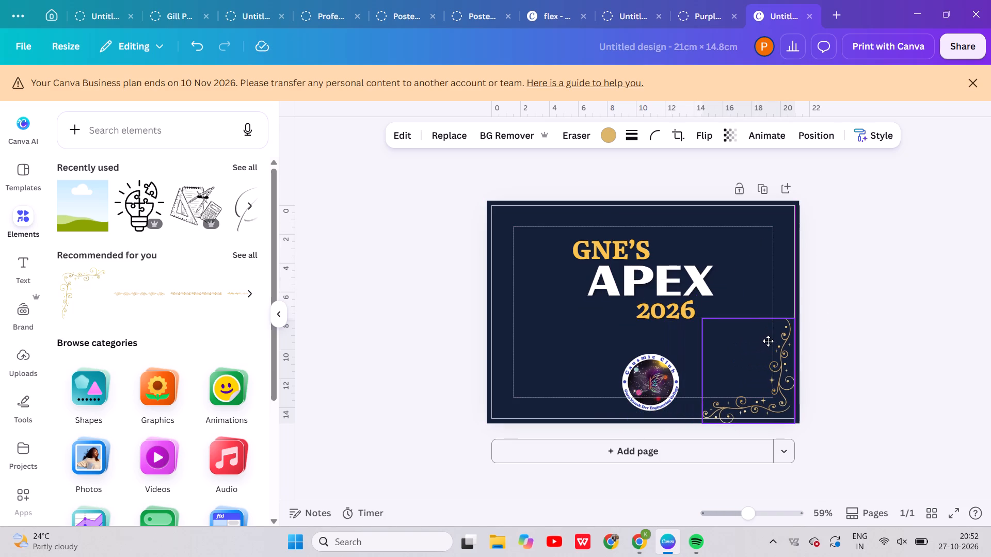
{"action": "left_click_drag", "start_coordinate": [768, 341], "coordinate": [768, 338]}
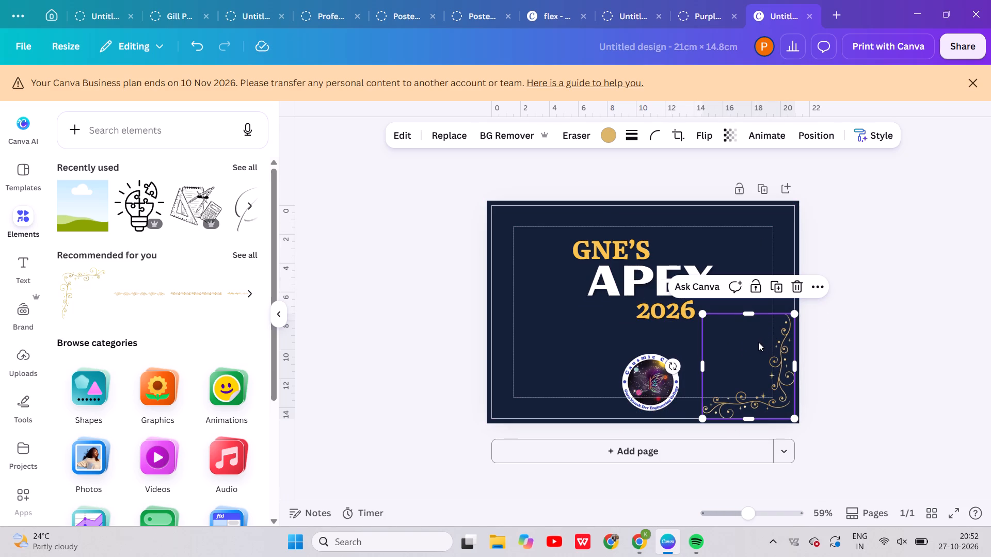
Duplicate the gold corner flourish and set the copy's rotation to 0°.
{"action": "key", "text": "ctrl+d"}
{"action": "left_click_drag", "start_coordinate": [758, 343], "coordinate": [597, 253]}
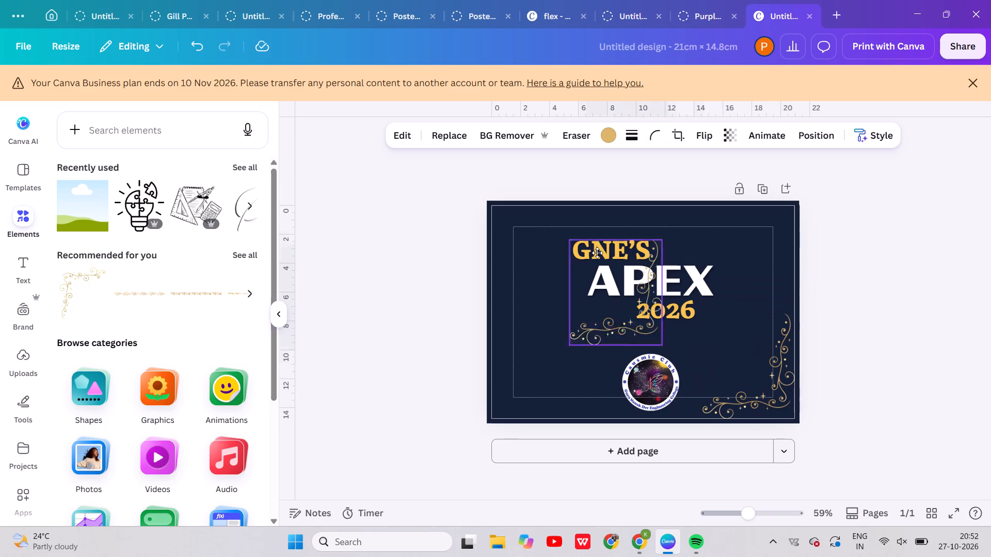
{"action": "left_click_drag", "start_coordinate": [597, 253], "coordinate": [582, 254]}
{"action": "left_click", "coordinate": [645, 204]}
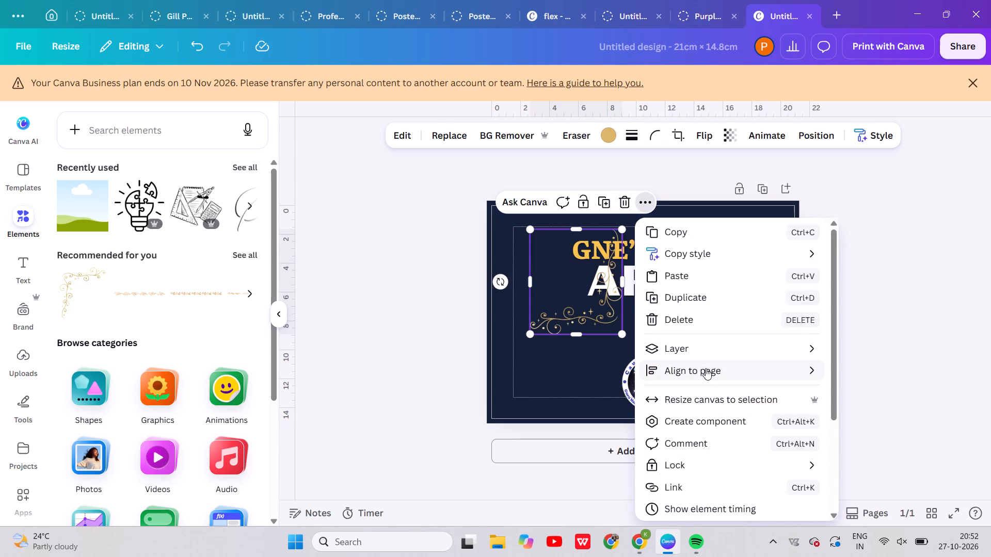
{"action": "left_click", "coordinate": [812, 136]}
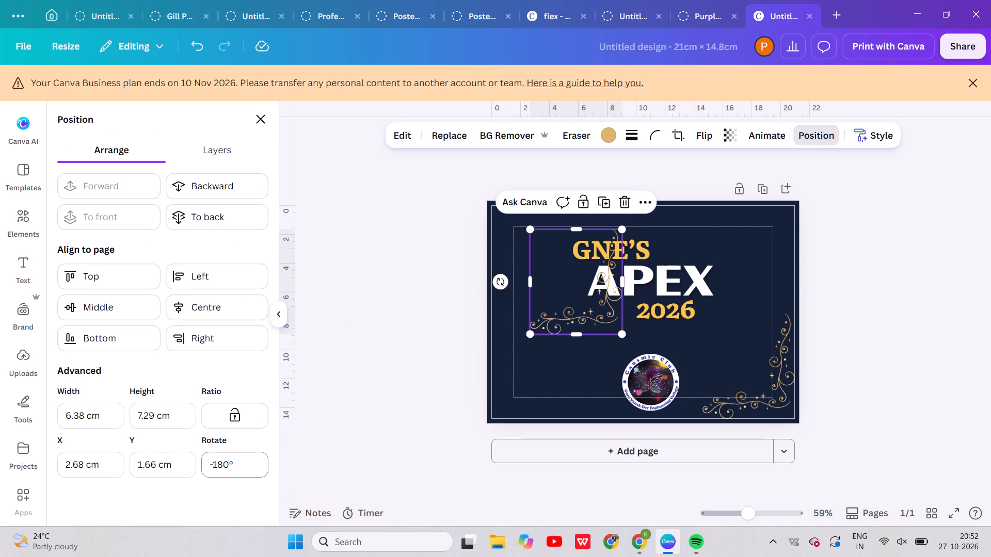
{"action": "left_click_drag", "start_coordinate": [232, 462], "coordinate": [181, 462]}
{"action": "key", "text": "BackSpace"}
{"action": "key", "text": "0"}
{"action": "key", "text": "Return"}
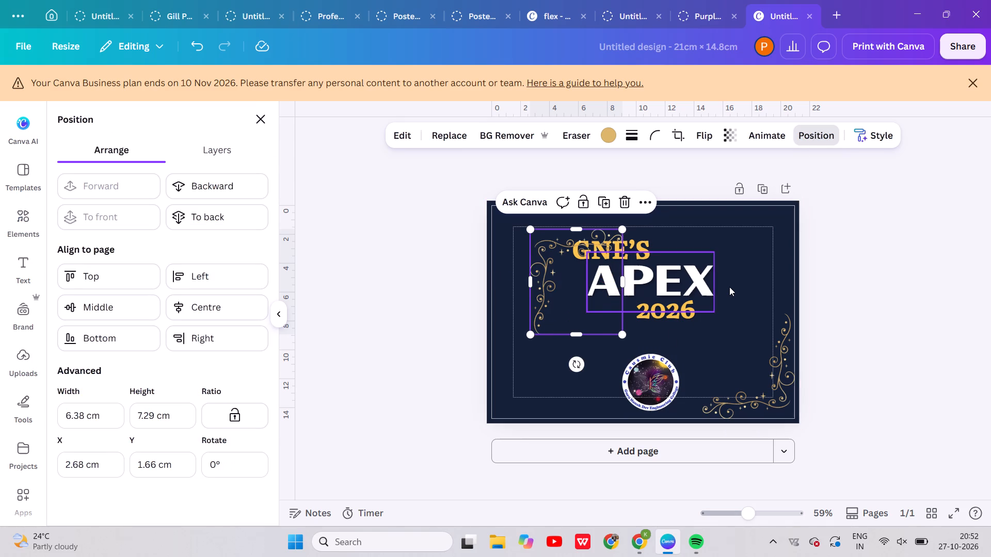
{"action": "left_click", "coordinate": [729, 287]}
Move the rotated flourish copy into the page's upper-left corner, at about X 0 cm and Y -0.06 cm.
{"action": "left_click_drag", "start_coordinate": [578, 280], "coordinate": [555, 270]}
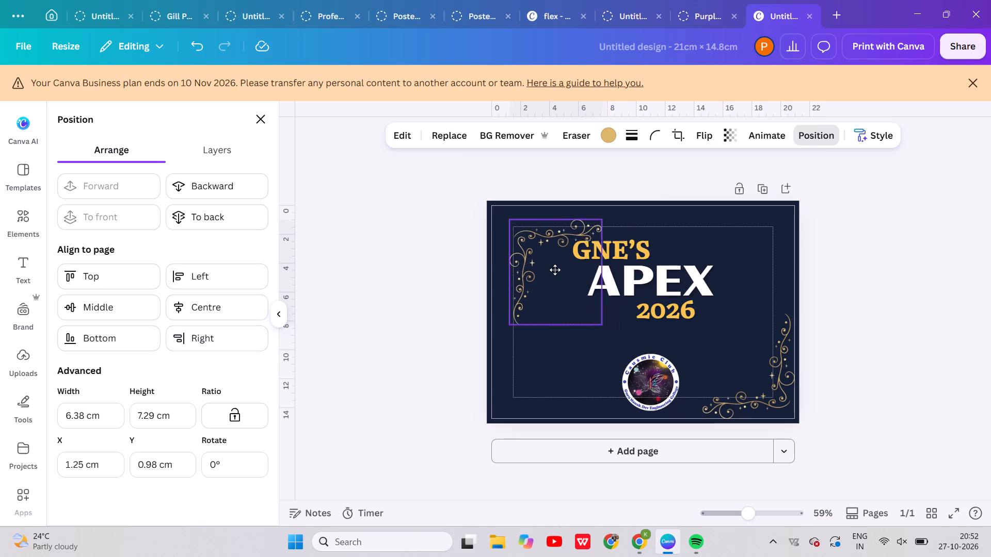
{"action": "left_click_drag", "start_coordinate": [555, 270], "coordinate": [537, 249]}
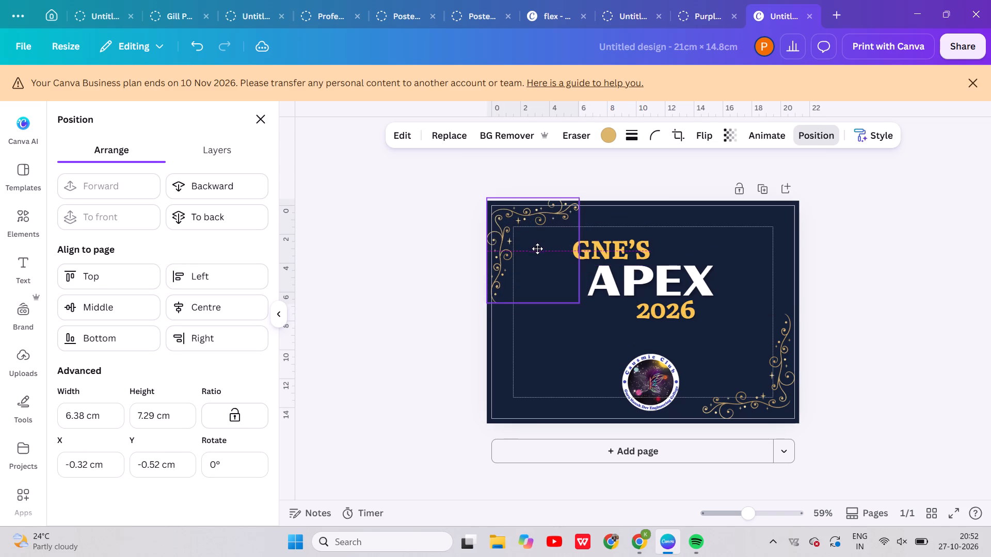
{"action": "left_click_drag", "start_coordinate": [537, 249], "coordinate": [539, 254]}
{"action": "left_click", "coordinate": [990, 309]}
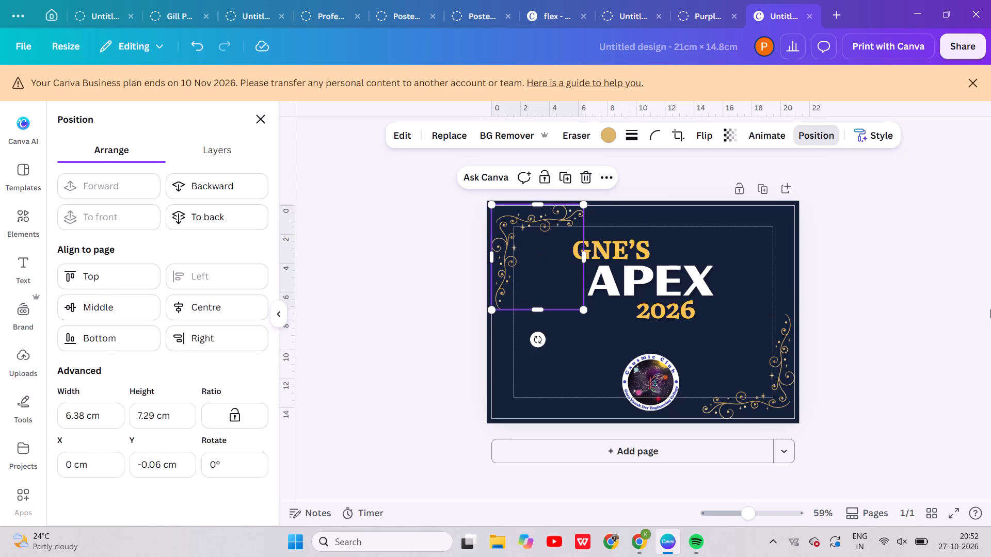
{"action": "left_click", "coordinate": [895, 339]}
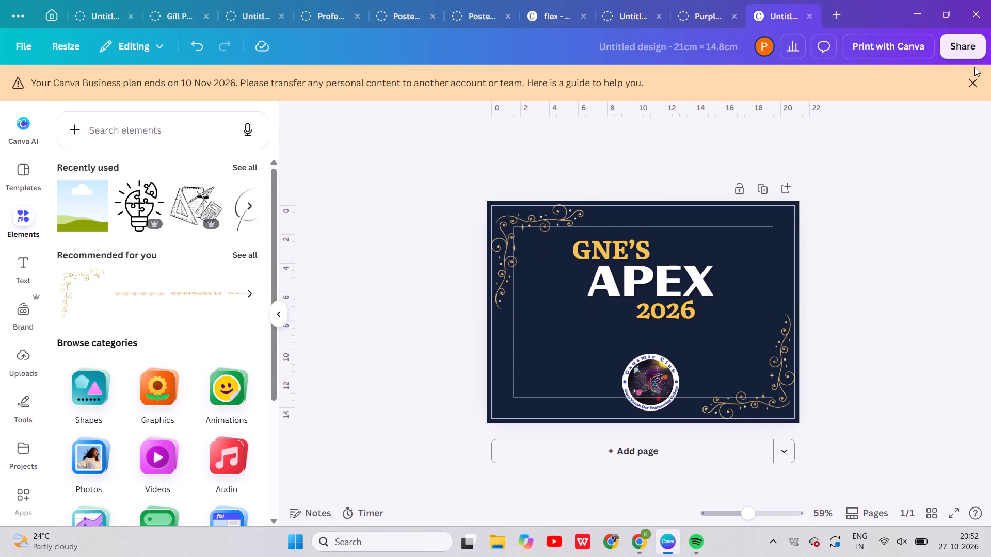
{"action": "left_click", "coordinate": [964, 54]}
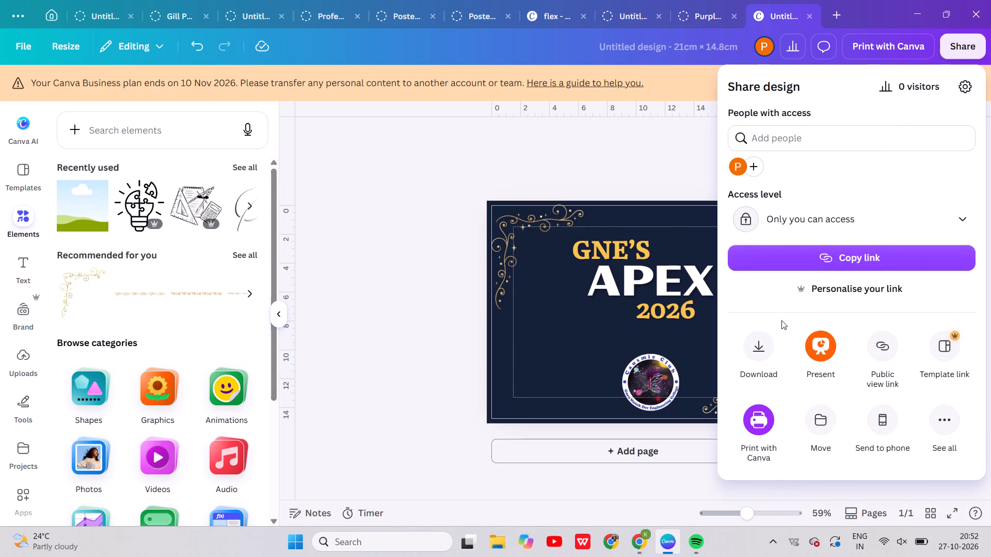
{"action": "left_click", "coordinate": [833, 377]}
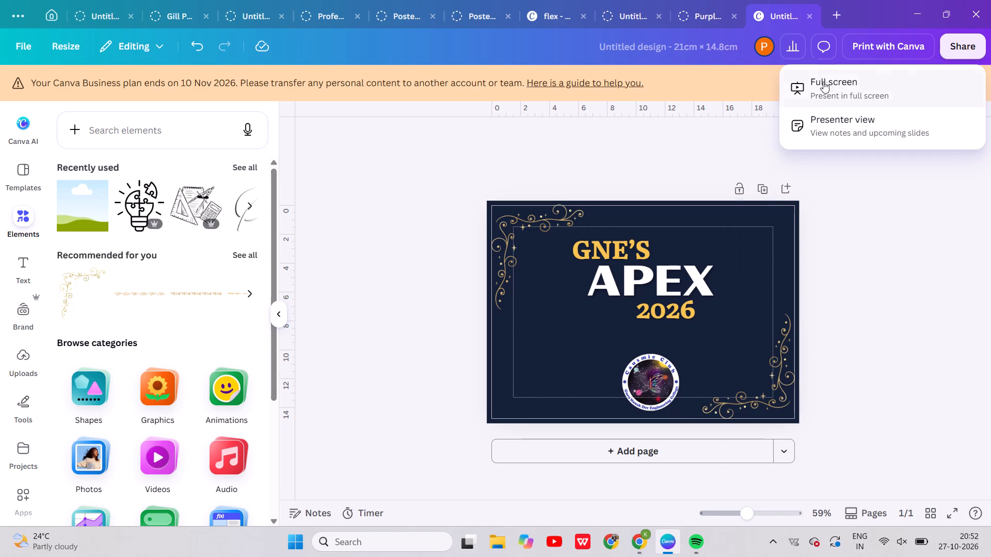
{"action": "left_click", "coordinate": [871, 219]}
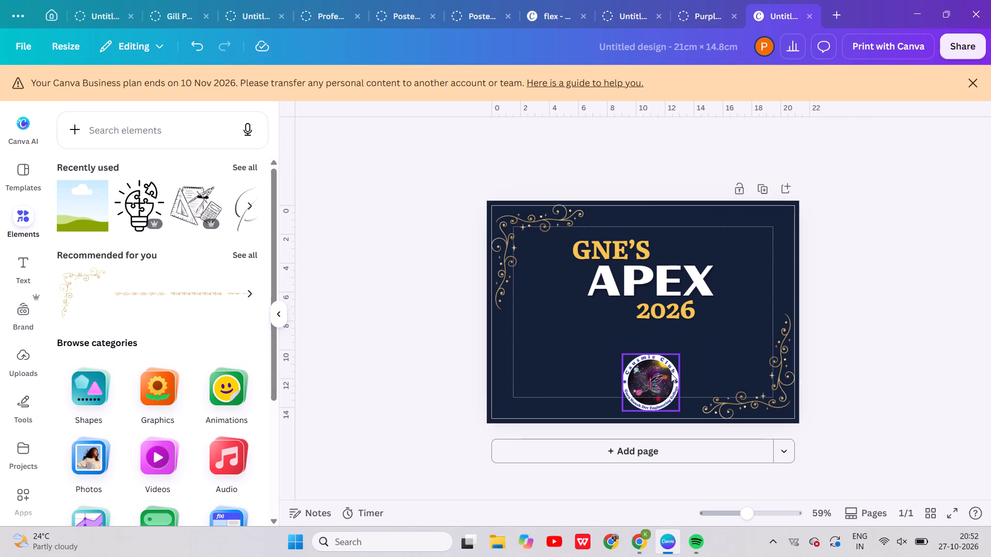
Align the Causmic Club logo to the horizontal centre of the page.
{"action": "right_click", "coordinate": [671, 373]}
{"action": "left_click", "coordinate": [734, 240]}
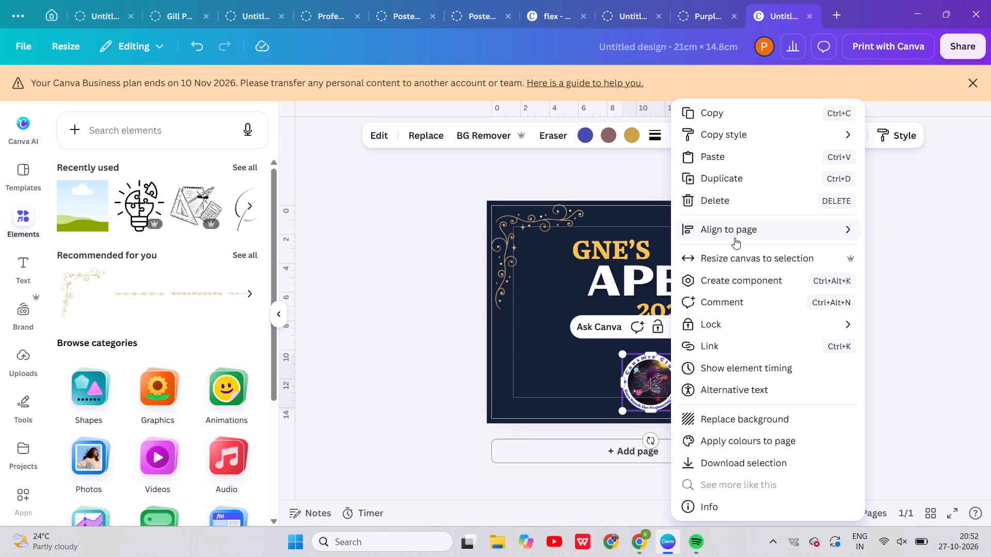
{"action": "left_click", "coordinate": [734, 238]}
{"action": "left_click", "coordinate": [791, 224]}
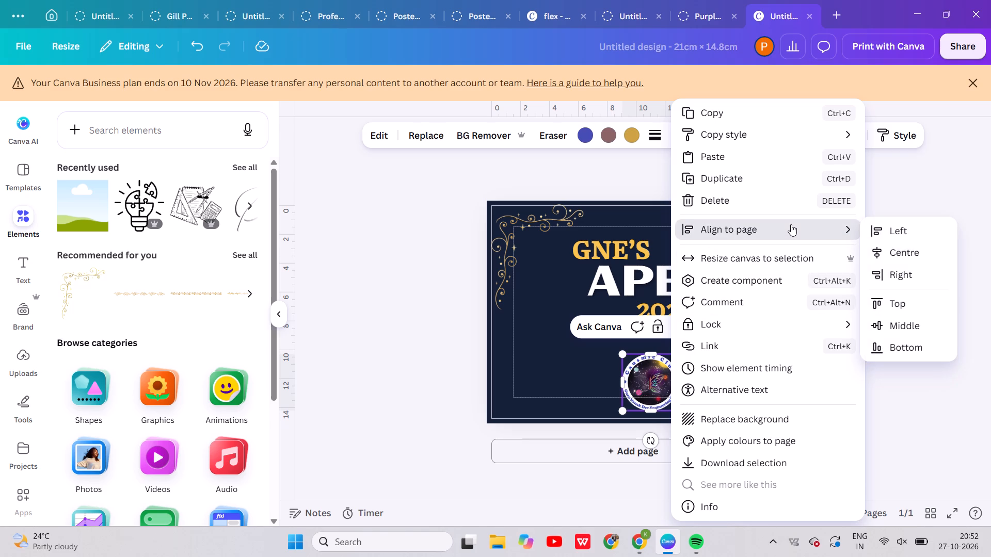
{"action": "left_click", "coordinate": [912, 251]}
Align the APEX text to the horizontal centre of the page.
{"action": "right_click", "coordinate": [642, 266]}
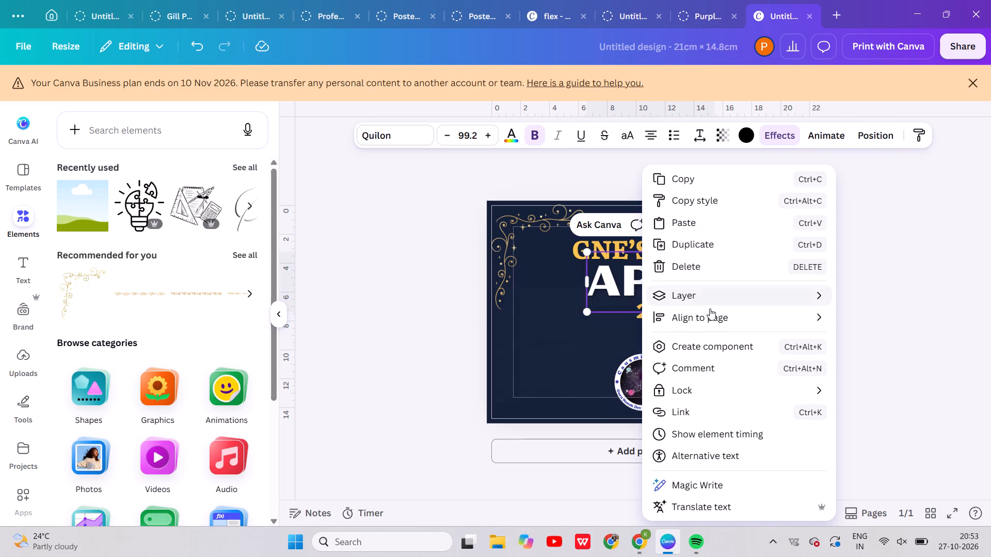
{"action": "left_click", "coordinate": [711, 312]}
{"action": "left_click", "coordinate": [789, 311]}
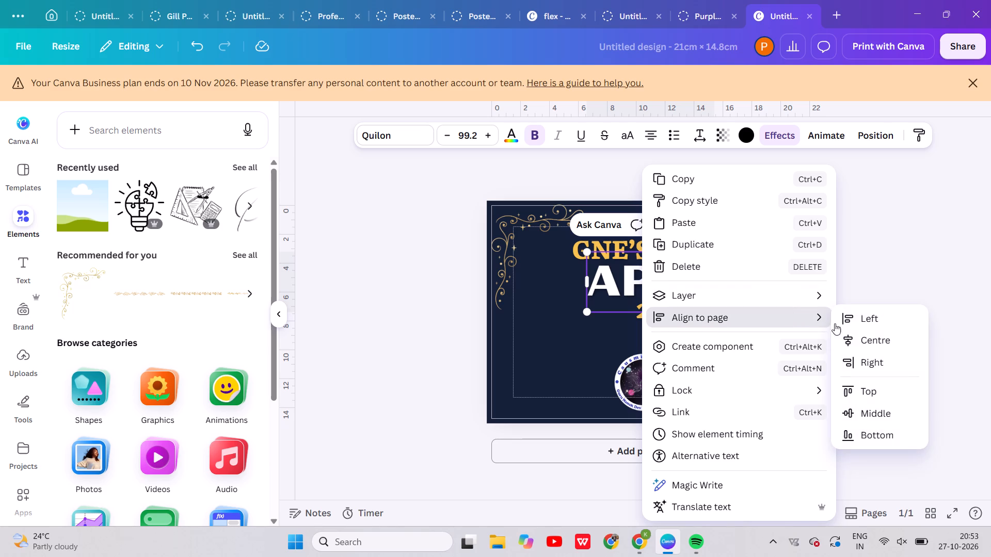
{"action": "left_click", "coordinate": [854, 332]}
{"action": "left_click", "coordinate": [865, 299]}
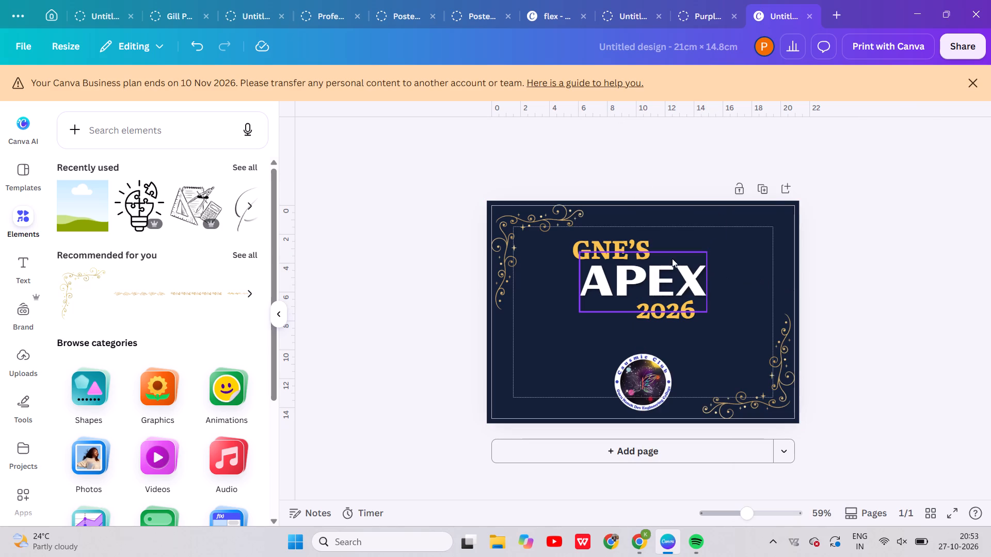
Nudge the GNE'S text slightly to the left above APEX.
{"action": "left_click", "coordinate": [625, 245]}
{"action": "key", "text": "Left"}
{"action": "key", "text": "Left"}
{"action": "key", "text": "Left"}
{"action": "key", "text": "Left"}
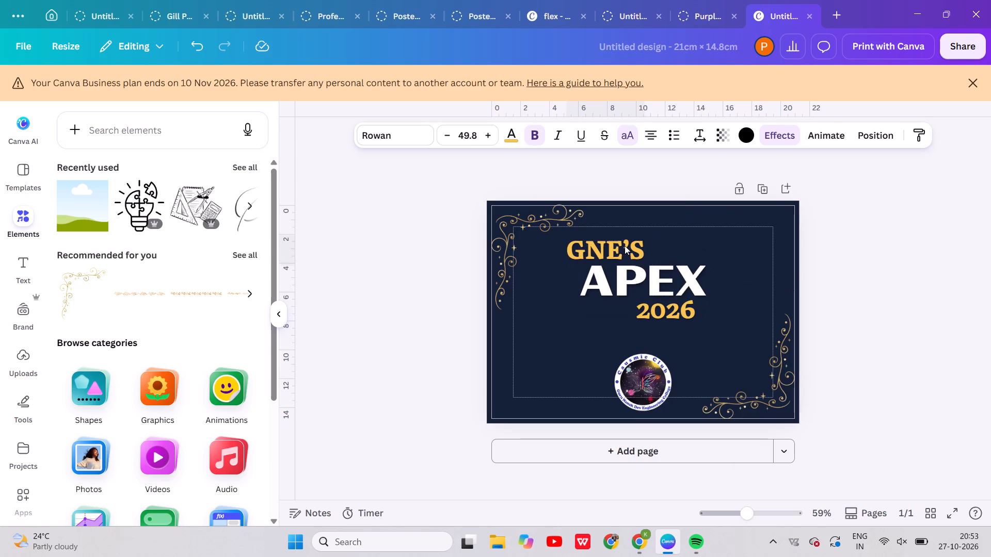
Nudge the 2026 text slightly to the right below APEX.
{"action": "left_click", "coordinate": [686, 325]}
{"action": "key", "text": "Right"}
{"action": "key", "text": "Right"}
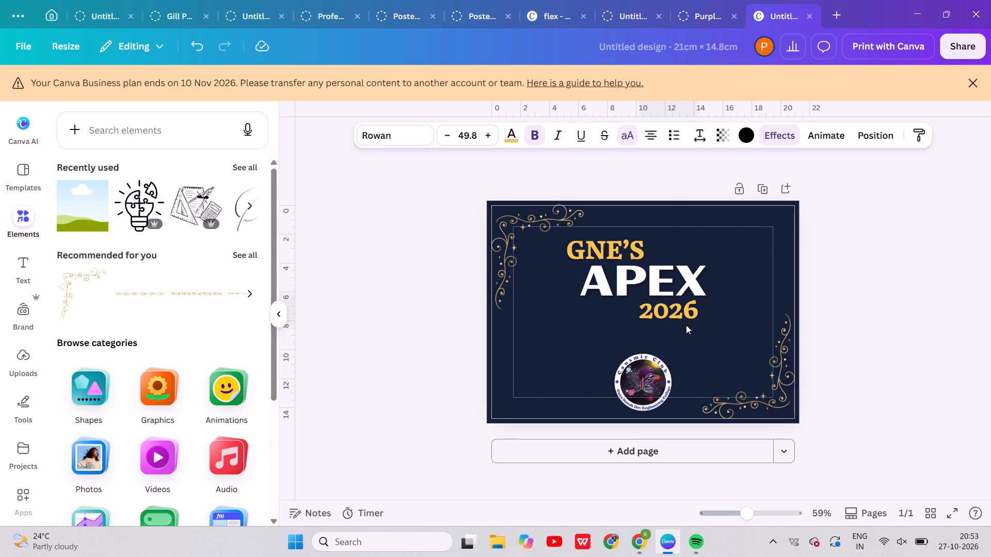
{"action": "key", "text": "Right"}
{"action": "key", "text": "Right"}
{"action": "key", "text": "Right"}
{"action": "key", "text": "Left"}
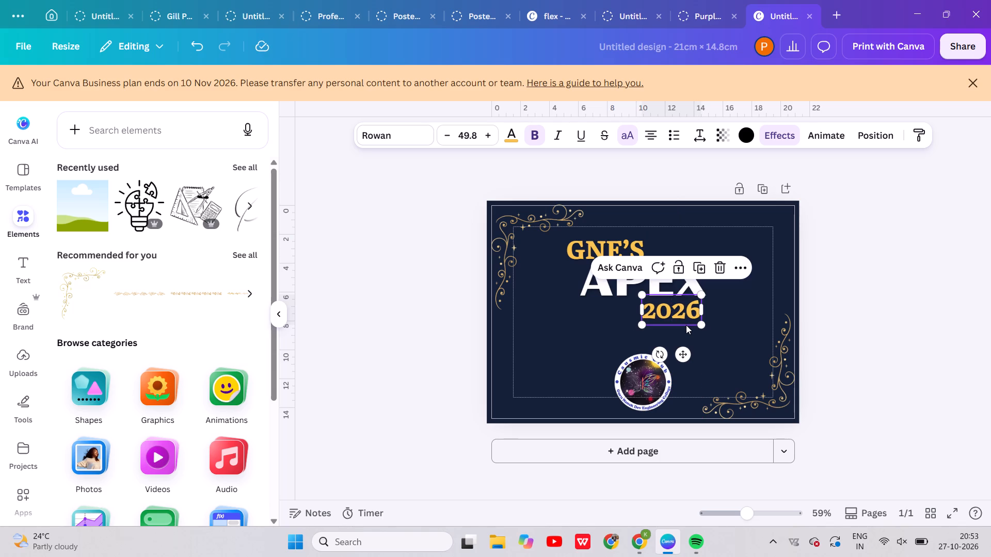
{"action": "left_click", "coordinate": [948, 296]}
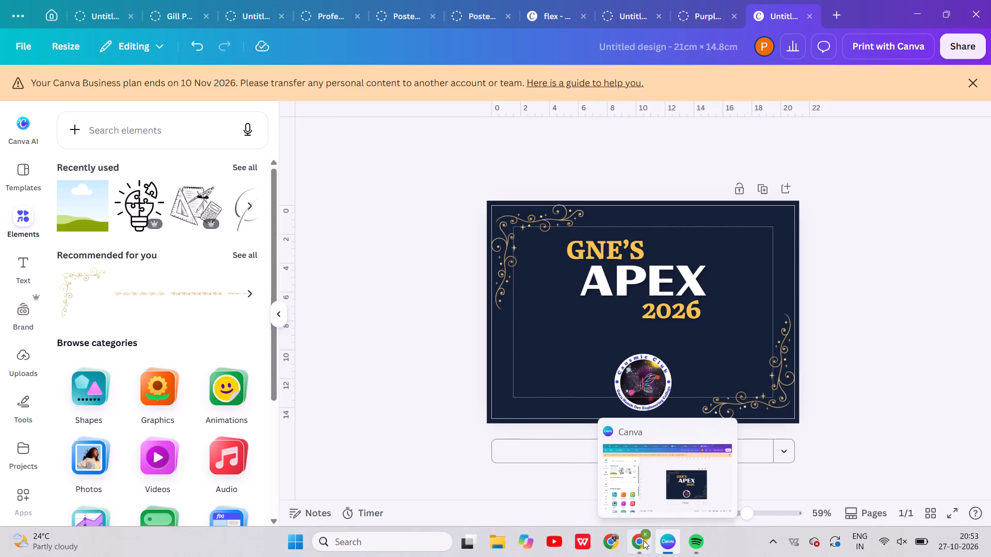
Switch to the Chrome window containing the GNE'S-APEX-2026 design.
{"action": "left_click", "coordinate": [626, 478]}
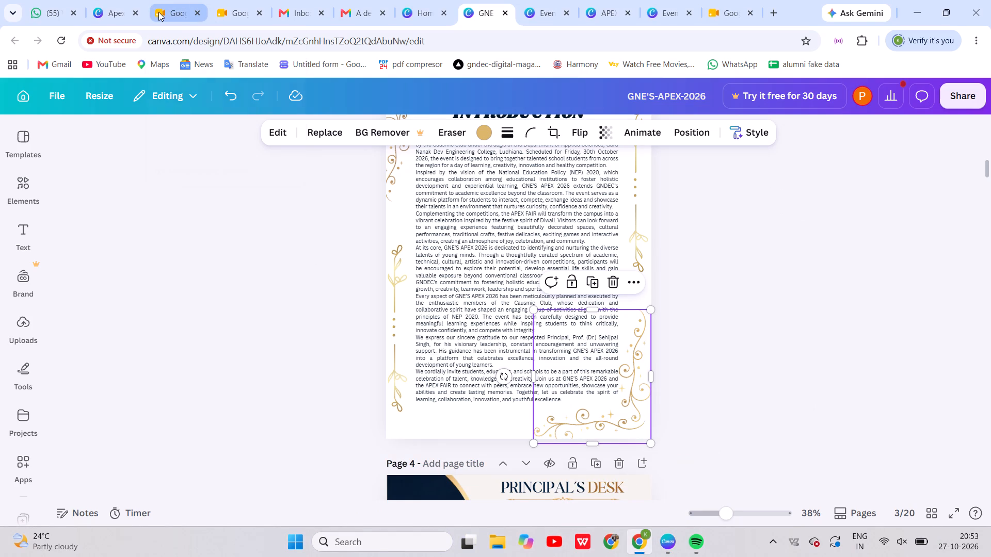
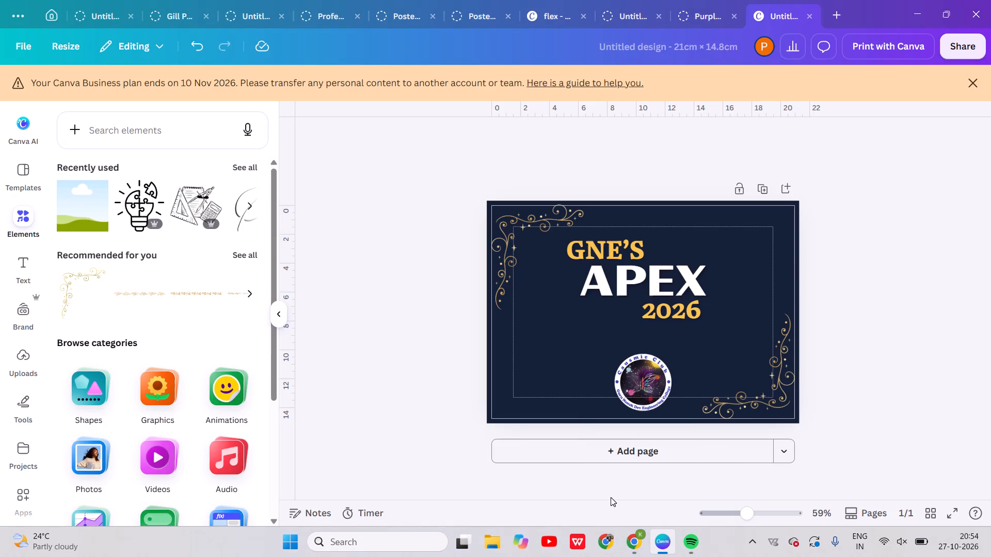
Nudge the Causmic Club logo up slightly, closer to the 2026 text, keeping it horizontally centred.
{"action": "left_click", "coordinate": [881, 319]}
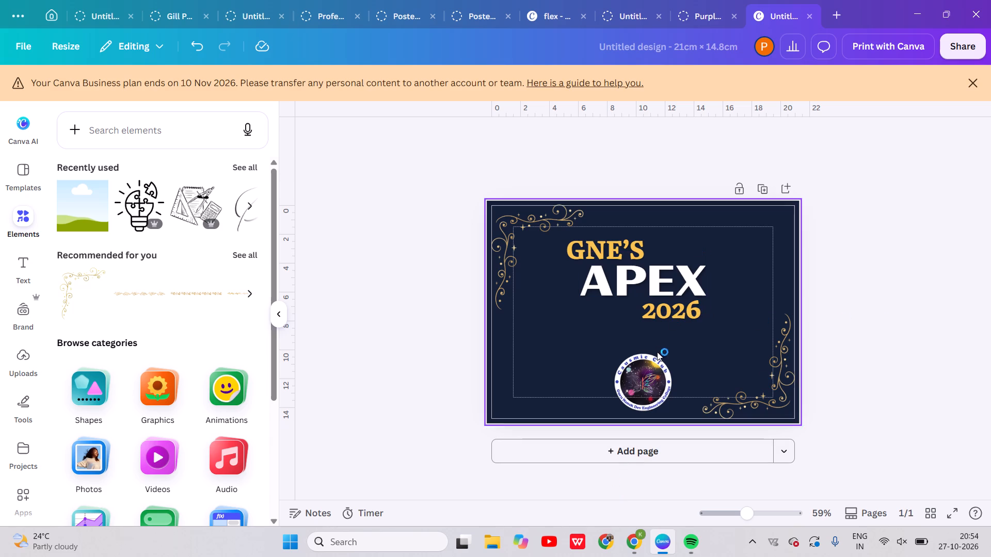
{"action": "left_click", "coordinate": [655, 362]}
{"action": "key", "text": "Up"}
{"action": "key", "text": "Up"}
{"action": "key", "text": "Up"}
{"action": "key", "text": "Up"}
{"action": "key", "text": "Up"}
{"action": "key", "text": "Up"}
{"action": "key", "text": "Up"}
{"action": "key", "text": "Up"}
{"action": "key", "text": "Up"}
{"action": "key", "text": "Up"}
{"action": "key", "text": "Up"}
{"action": "key", "text": "Up"}
{"action": "key", "text": "Up"}
{"action": "key", "text": "Up"}
{"action": "key", "text": "Up"}
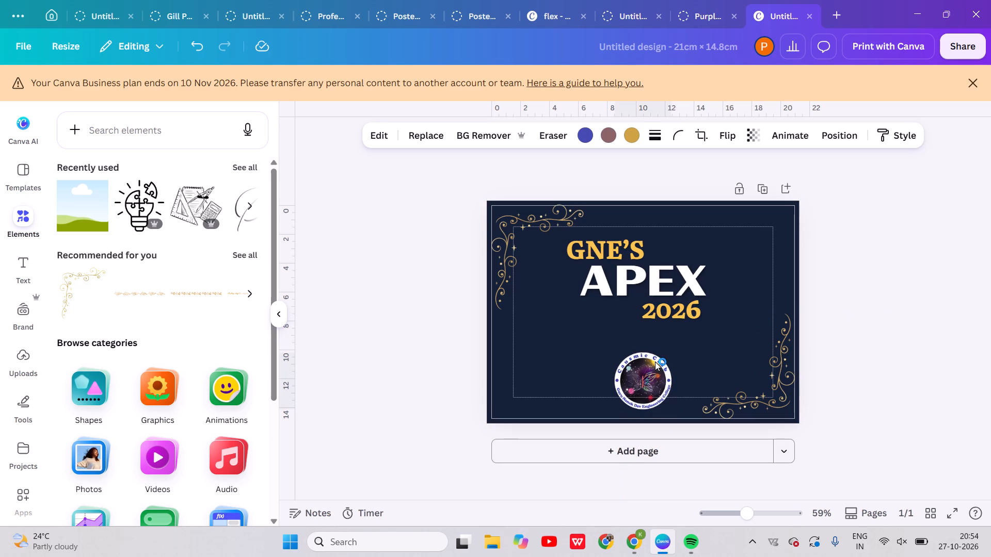
{"action": "key", "text": "Up"}
{"action": "key", "text": "Up"}
{"action": "key", "text": "Down"}
{"action": "key", "text": "Down"}
{"action": "key", "text": "Down"}
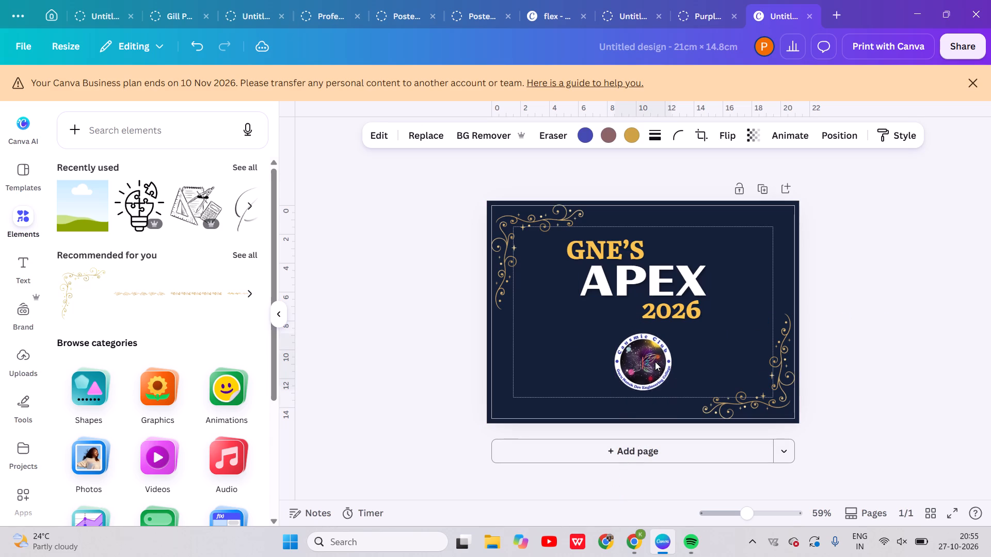
{"action": "key", "text": "Down"}
{"action": "key", "text": "Down"}
{"action": "key", "text": "Down"}
{"action": "left_click", "coordinate": [897, 315]}
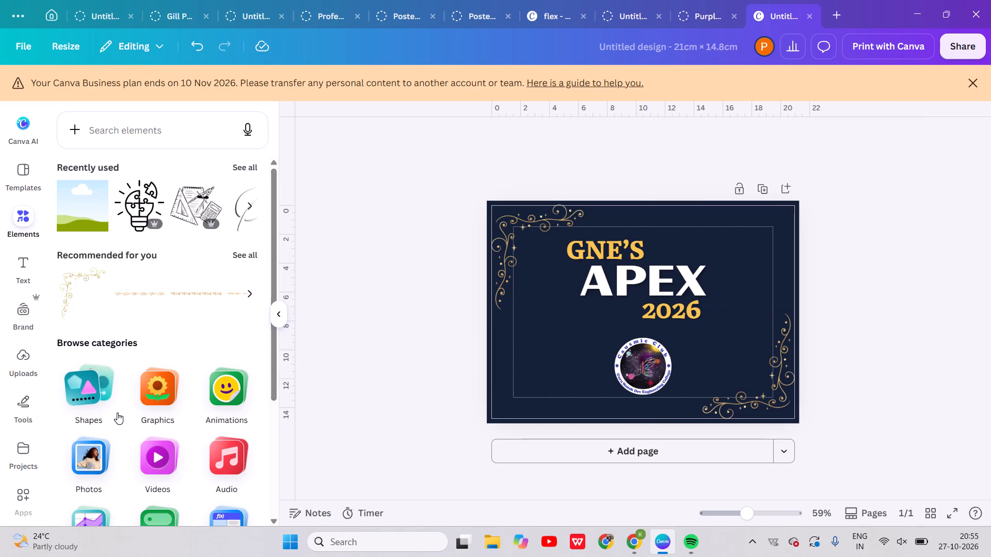
{"action": "left_click", "coordinate": [659, 358]}
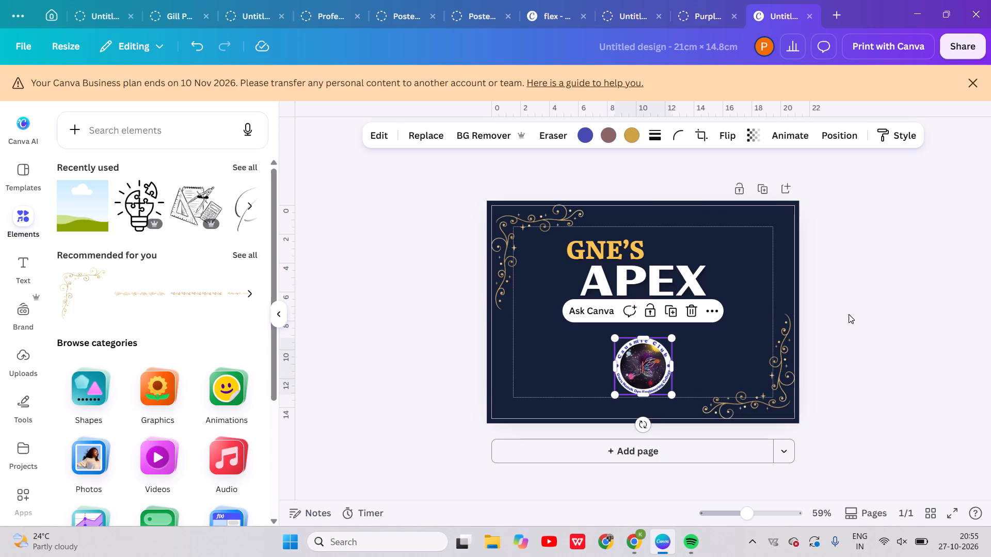
{"action": "left_click", "coordinate": [849, 314]}
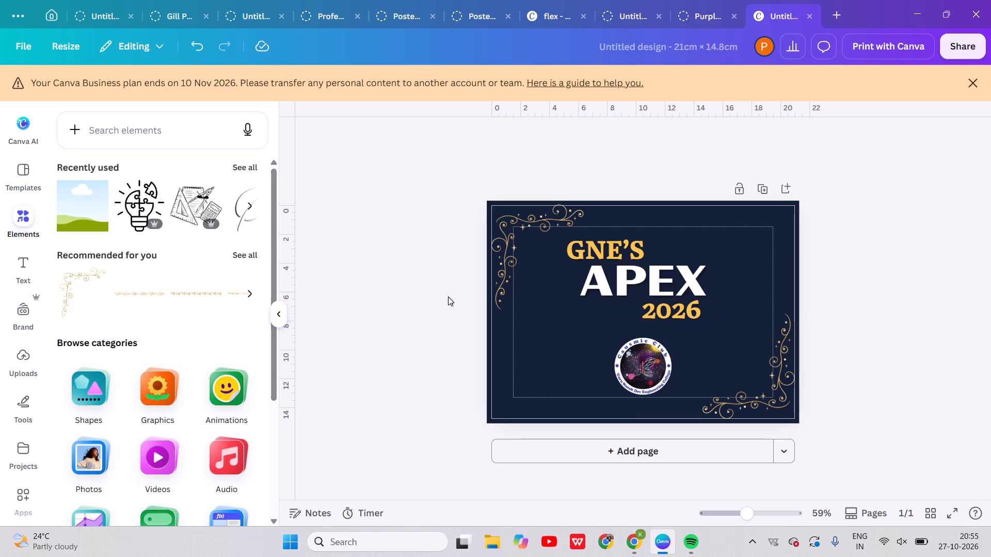
Move the Causmic Club logo left of the page centre below the title and shrink it to roughly two-thirds size.
{"action": "left_click_drag", "start_coordinate": [659, 360], "coordinate": [627, 361]}
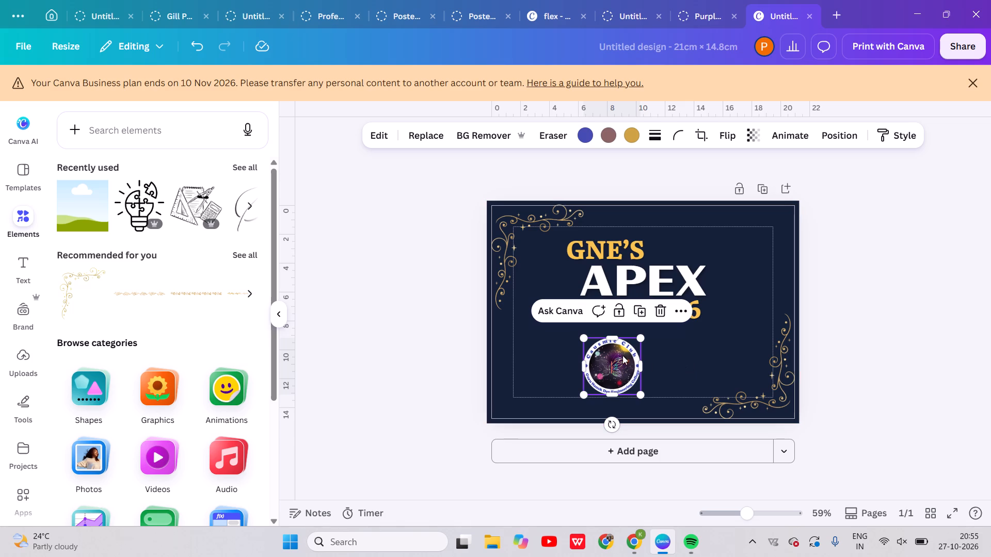
{"action": "left_click_drag", "start_coordinate": [640, 338], "coordinate": [621, 354]}
{"action": "left_click_drag", "start_coordinate": [603, 375], "coordinate": [610, 374]}
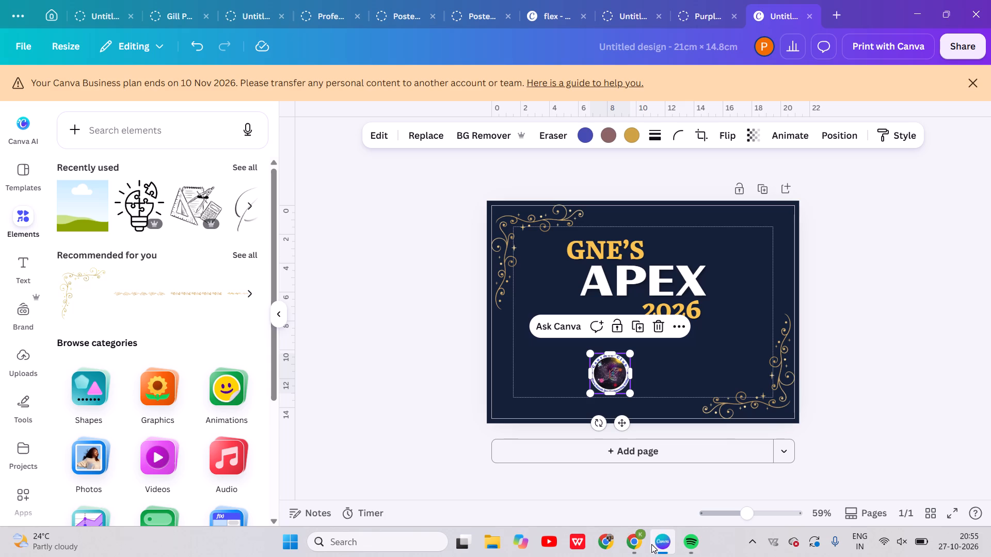
{"action": "left_click", "coordinate": [653, 493]}
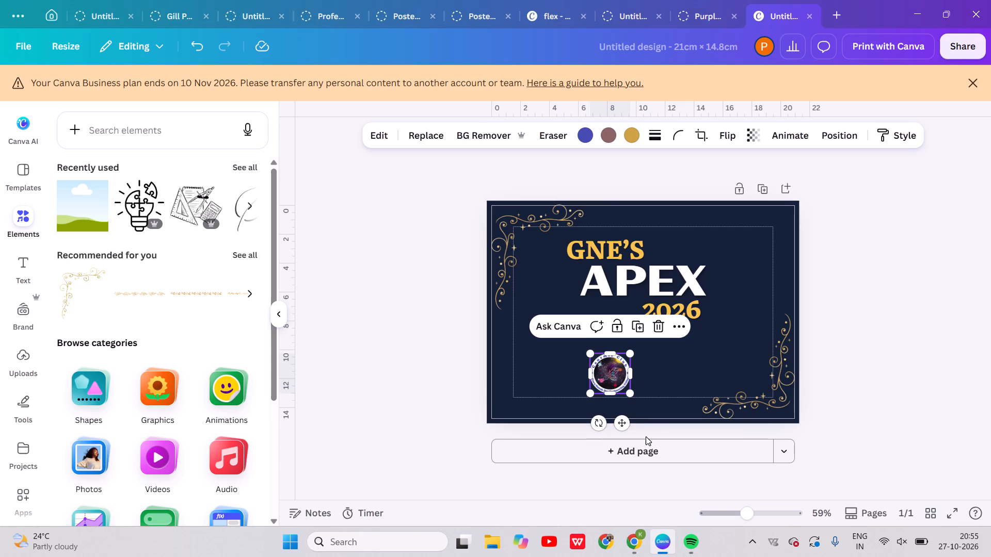
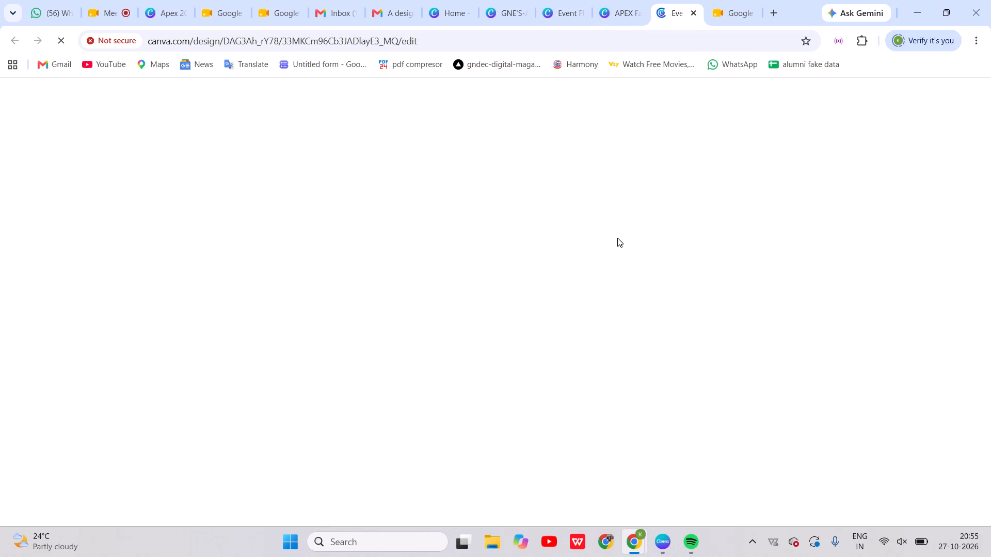
Switch to the Canva app and look through the recent designs on its home page, then return to the 21 × 14.8 cm design.
{"action": "left_click", "coordinate": [657, 500]}
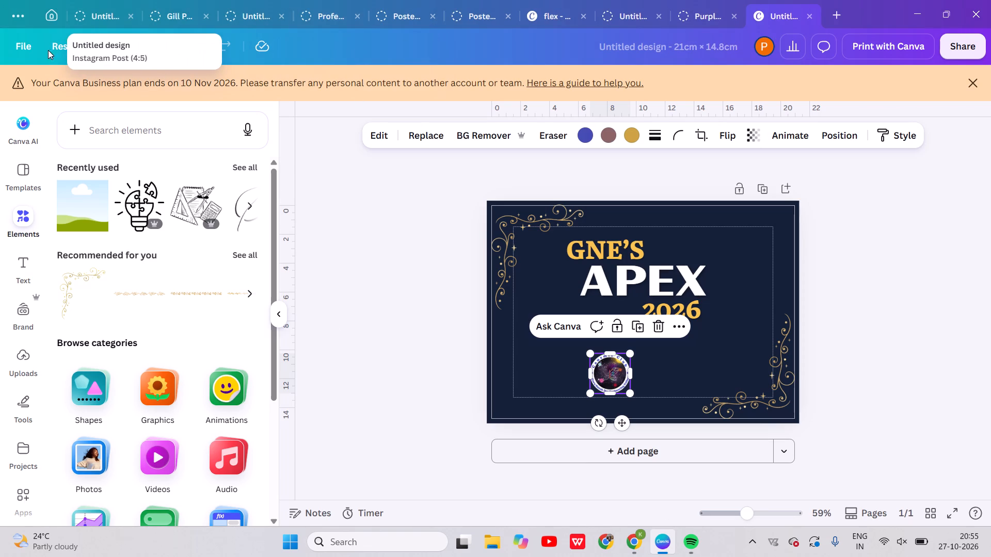
{"action": "left_click", "coordinate": [51, 22]}
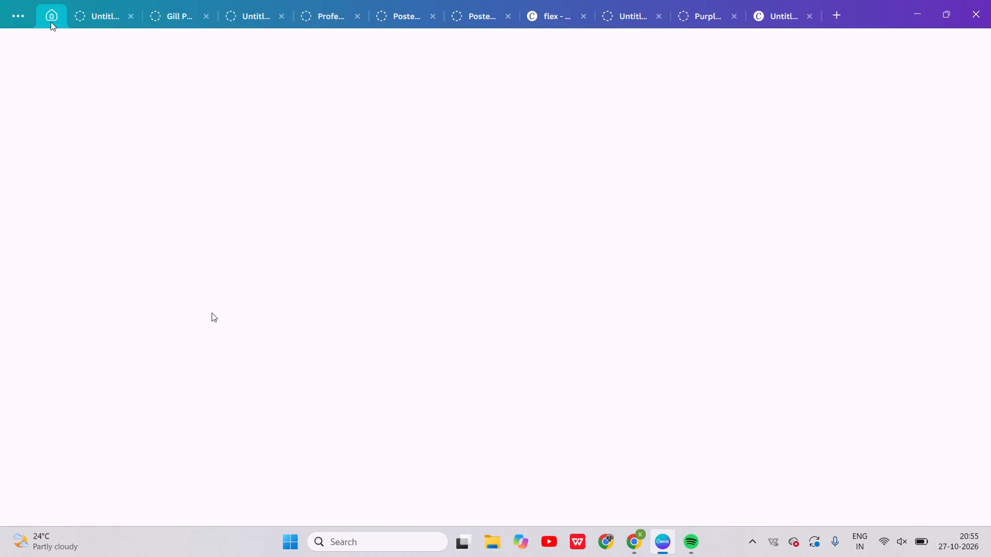
{"action": "left_click", "coordinate": [978, 70]}
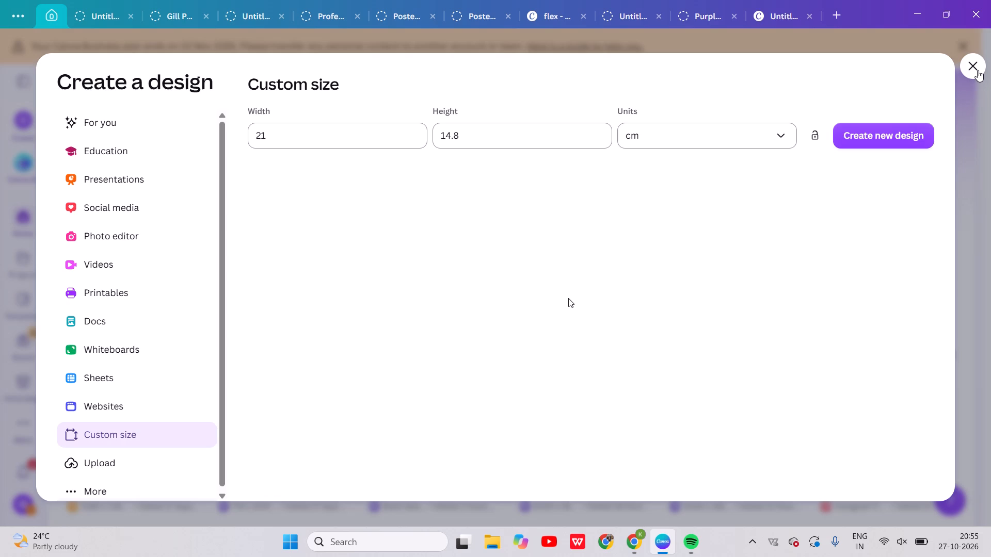
{"action": "left_click", "coordinate": [964, 71]}
{"action": "left_click", "coordinate": [973, 68]}
{"action": "left_click", "coordinate": [973, 68]}
{"action": "scroll", "coordinate": [375, 469], "scroll_direction": "down", "scroll_amount": 1}
{"action": "scroll", "coordinate": [568, 298], "scroll_direction": "down", "scroll_amount": 1}
{"action": "scroll", "coordinate": [568, 298], "scroll_direction": "up", "scroll_amount": 2}
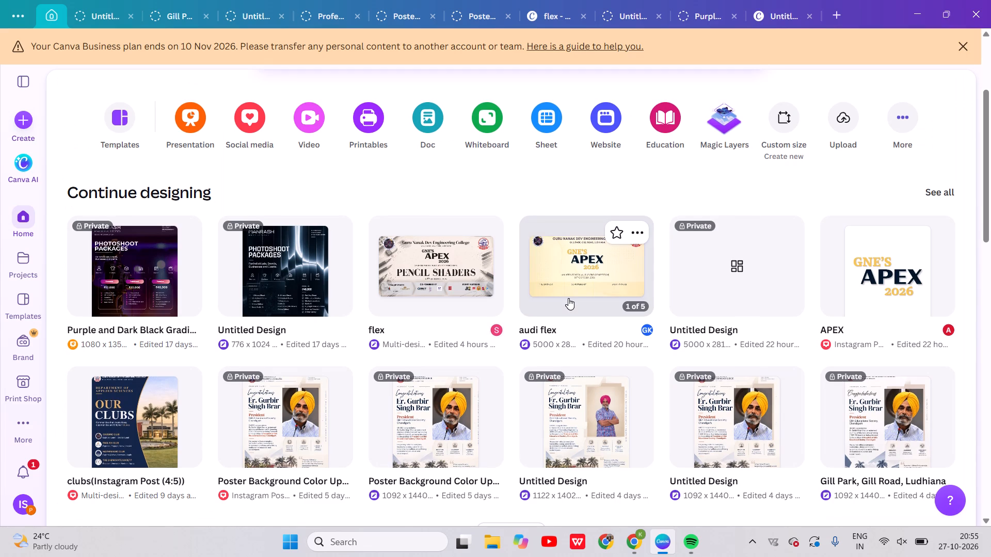
{"action": "scroll", "coordinate": [308, 420], "scroll_direction": "down", "scroll_amount": 1}
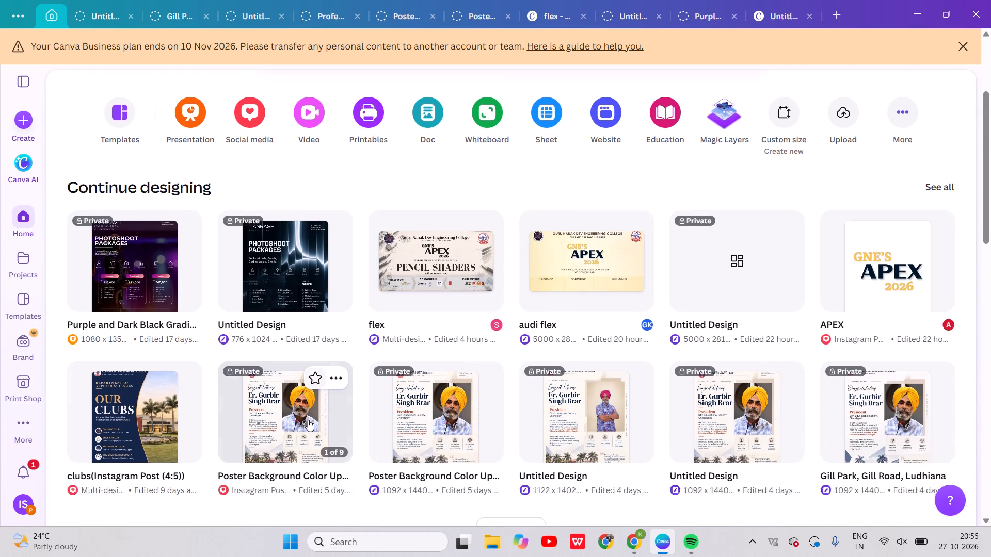
{"action": "scroll", "coordinate": [308, 420], "scroll_direction": "down", "scroll_amount": 1}
{"action": "scroll", "coordinate": [308, 420], "scroll_direction": "up", "scroll_amount": 1}
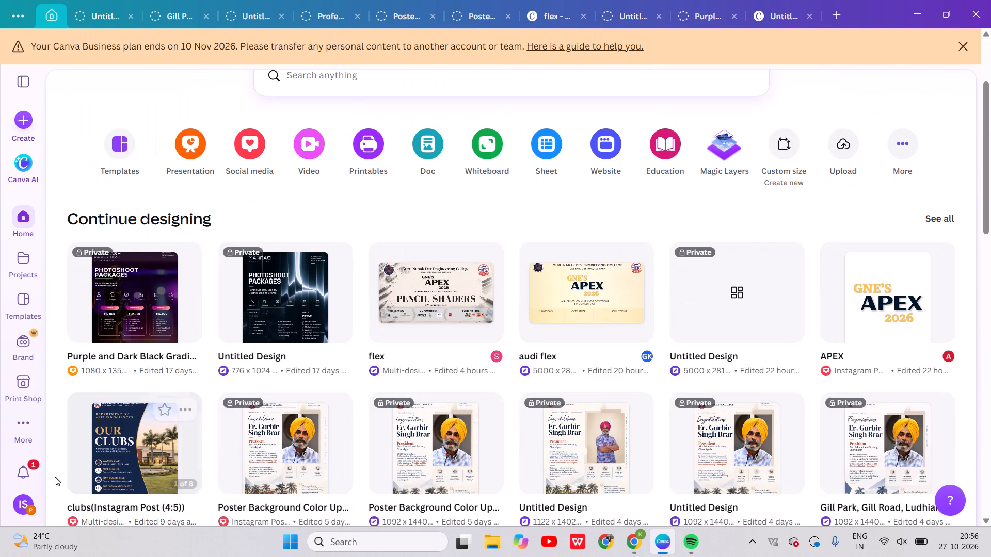
{"action": "left_click", "coordinate": [774, 14]}
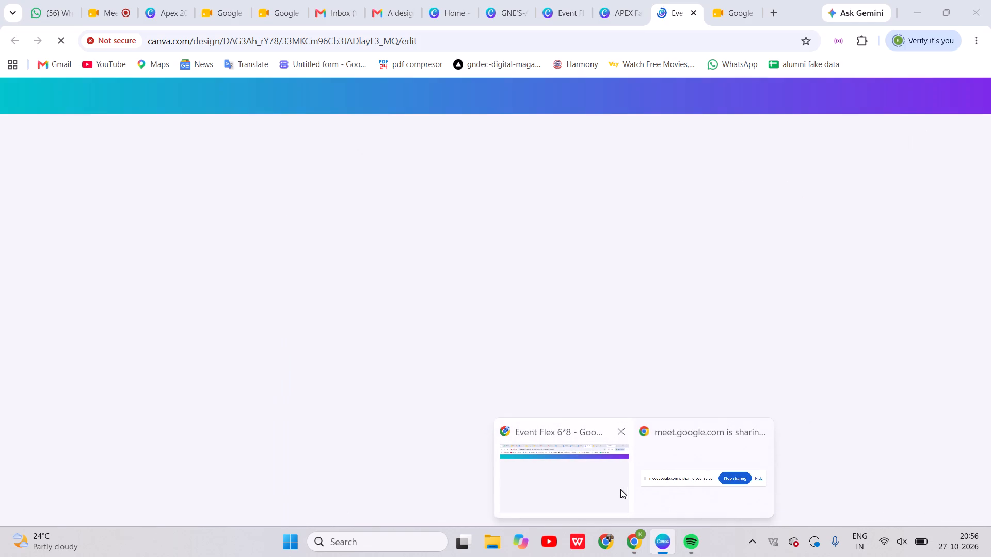
Switch to Chrome and open the cover page of the GNE'S-APEX-2026 design.
{"action": "left_click", "coordinate": [620, 489]}
{"action": "left_click", "coordinate": [490, 22]}
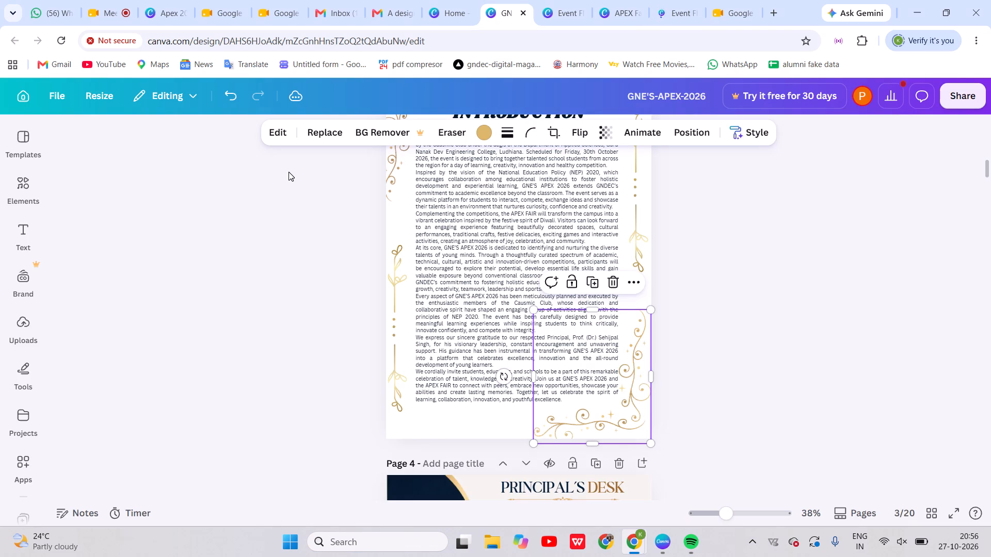
{"action": "scroll", "coordinate": [713, 186], "scroll_direction": "up", "scroll_amount": 5}
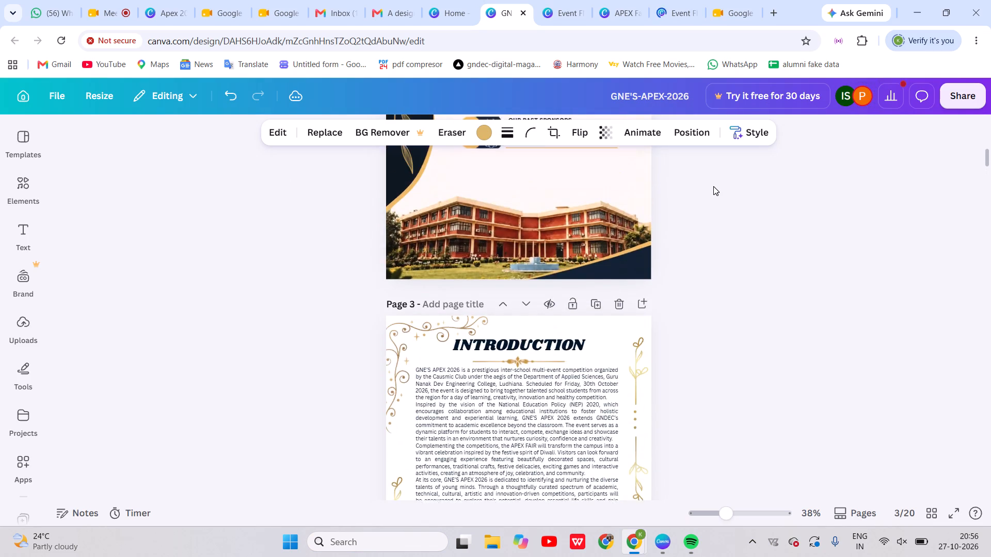
{"action": "scroll", "coordinate": [713, 186], "scroll_direction": "up", "scroll_amount": 8}
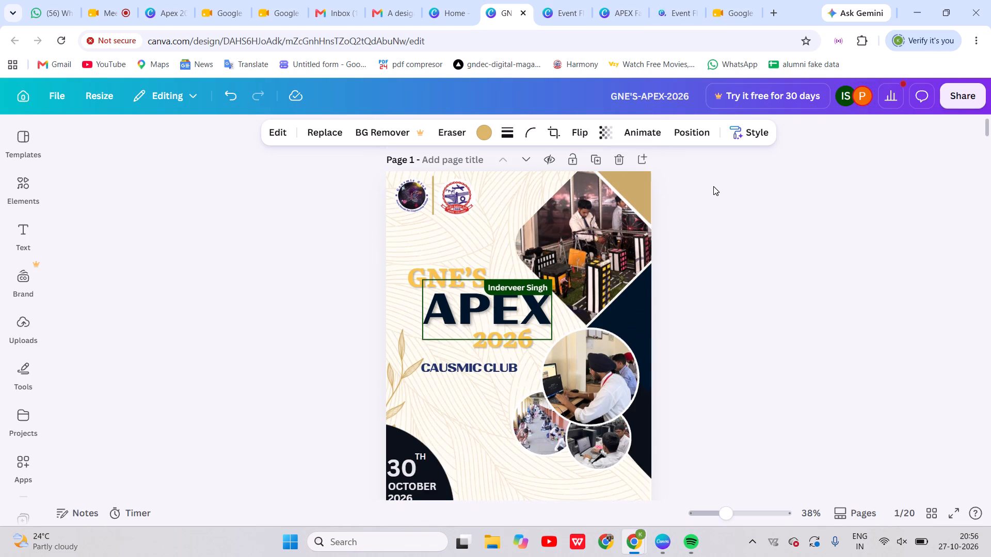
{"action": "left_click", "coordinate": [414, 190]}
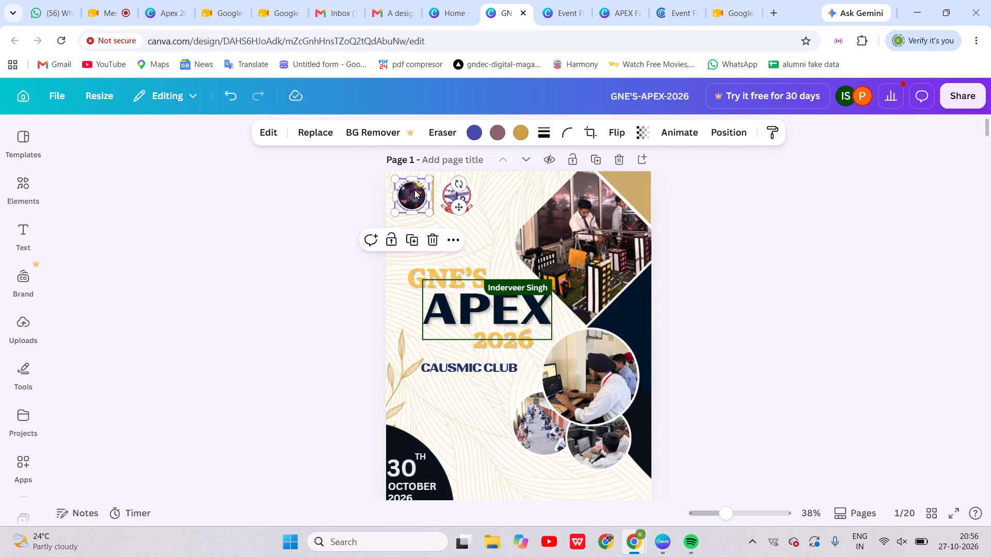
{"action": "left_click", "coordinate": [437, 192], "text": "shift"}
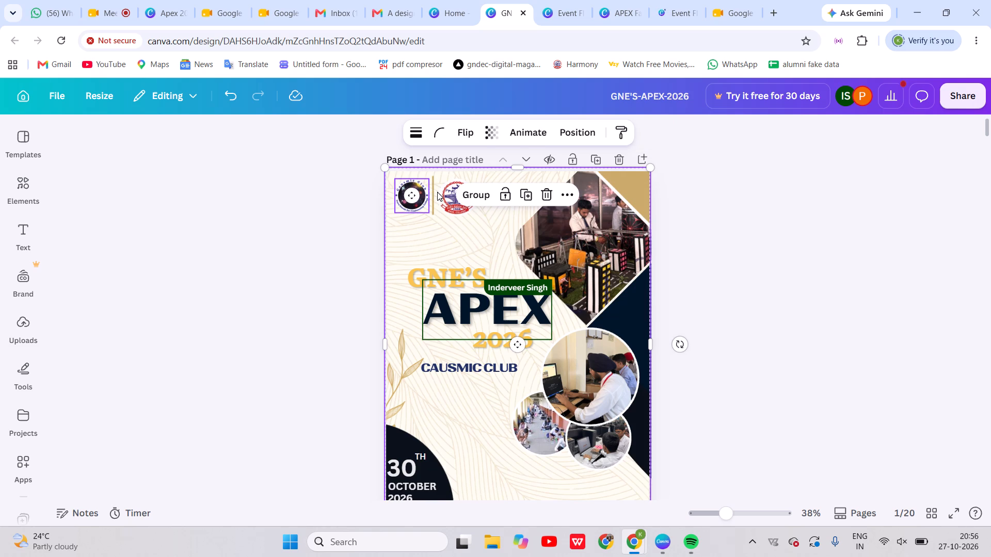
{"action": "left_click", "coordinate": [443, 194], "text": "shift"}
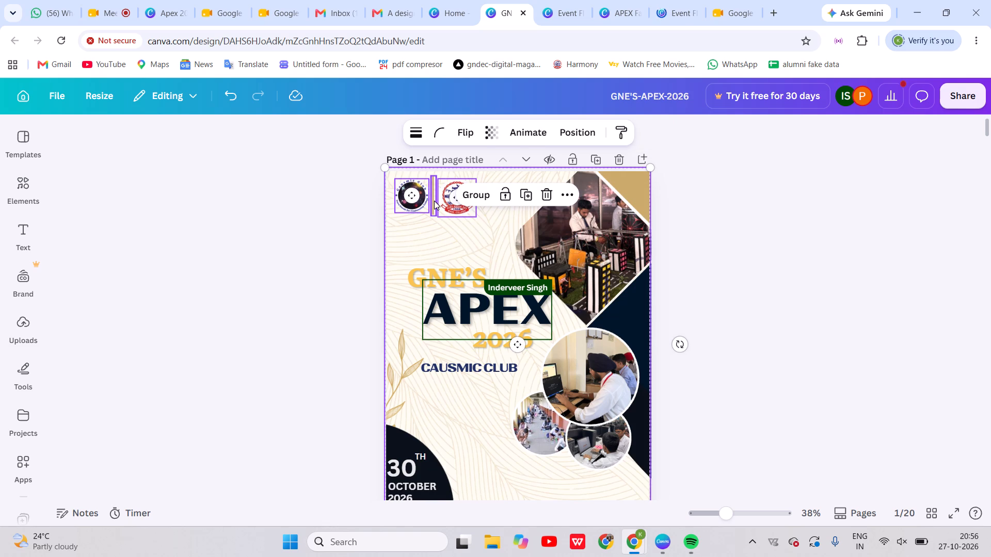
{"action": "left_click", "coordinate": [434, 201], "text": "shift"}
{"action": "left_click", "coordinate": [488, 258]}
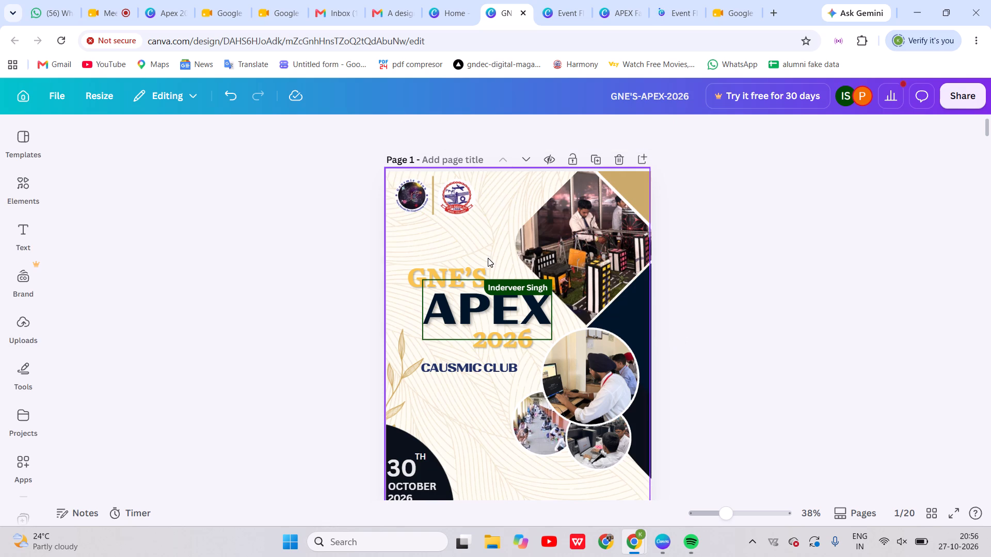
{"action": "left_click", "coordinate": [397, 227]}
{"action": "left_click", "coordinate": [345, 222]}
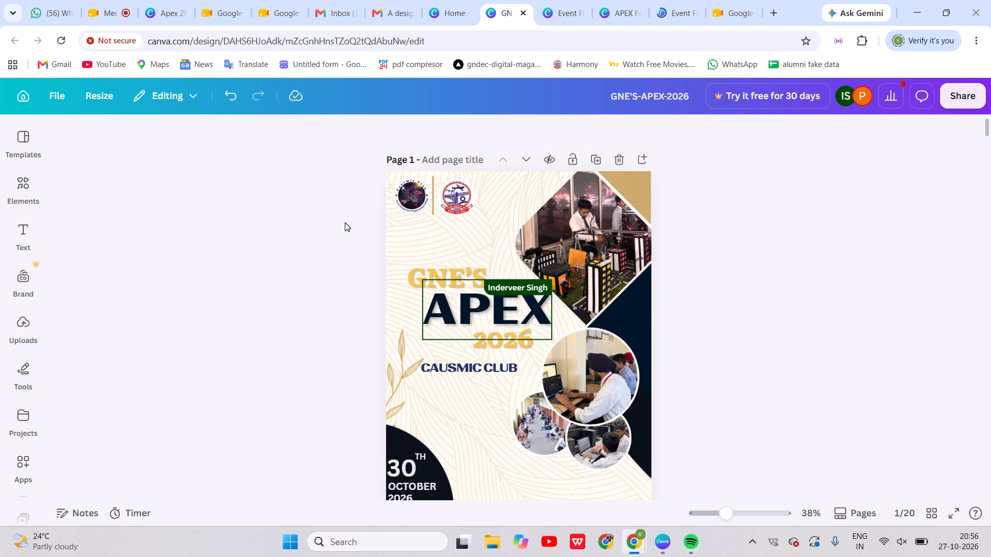
Copy the Causmic Club logo, the gold divider line and the college logo together from the cover page.
{"action": "left_click", "coordinate": [406, 204], "text": "shift"}
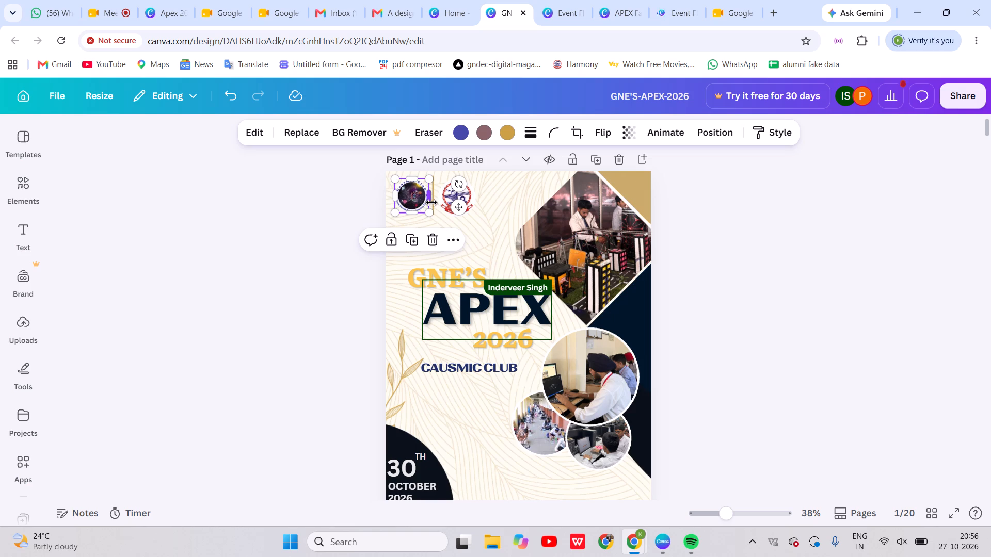
{"action": "left_click", "coordinate": [435, 203], "text": "shift"}
{"action": "left_click", "coordinate": [455, 203], "text": "shift"}
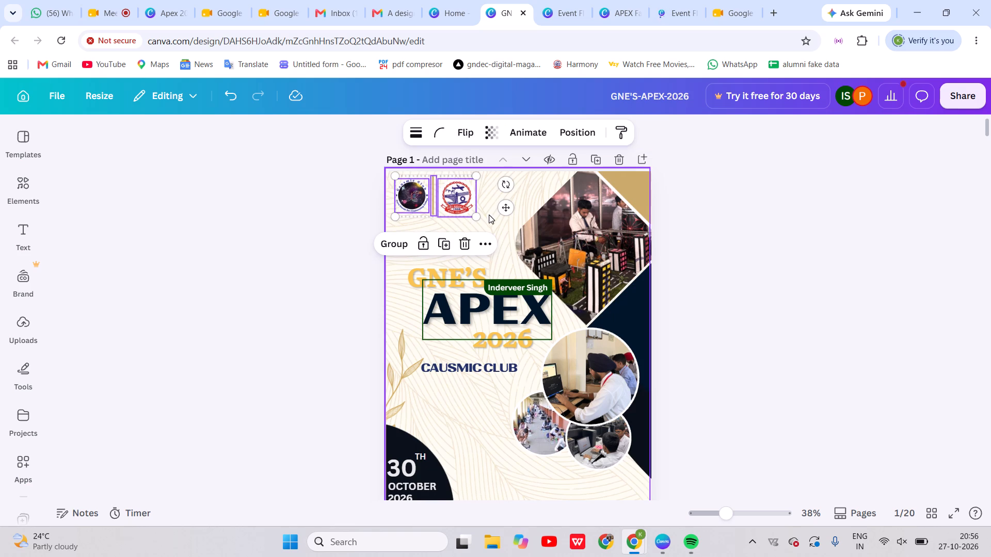
{"action": "left_click", "coordinate": [485, 244]}
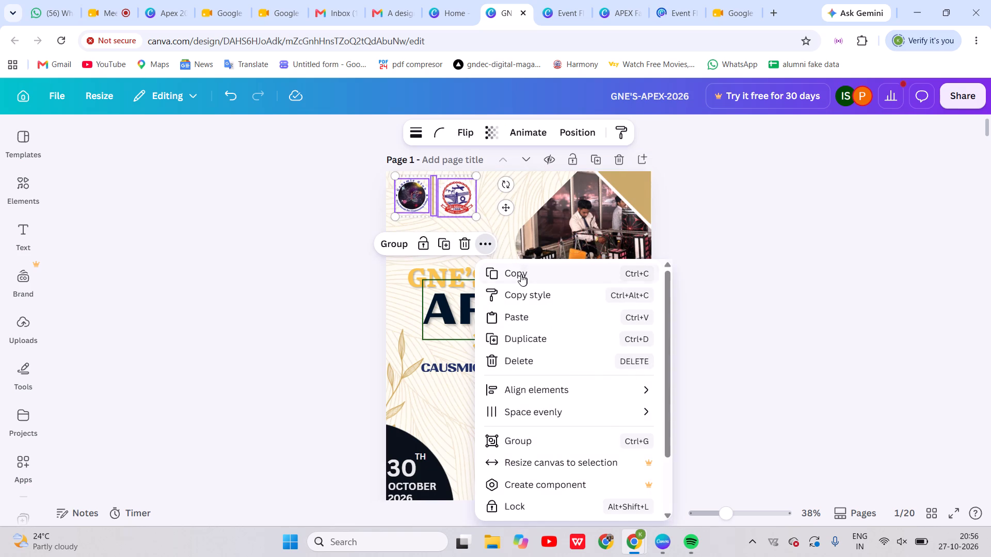
{"action": "left_click", "coordinate": [521, 283]}
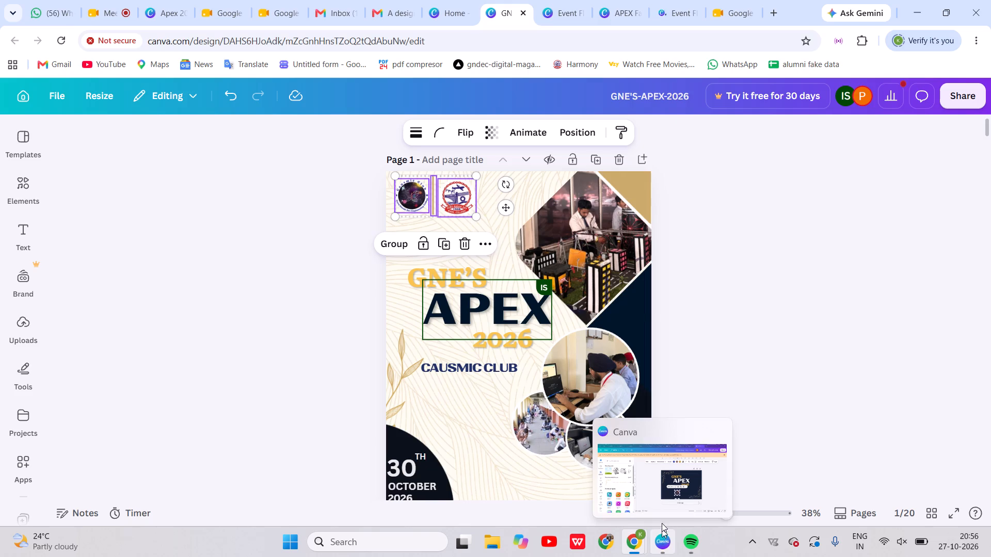
In the Canva app's 21 × 14.8 cm design, replace the single Causmic Club logo with the copied logos and divider.
{"action": "left_click", "coordinate": [658, 478]}
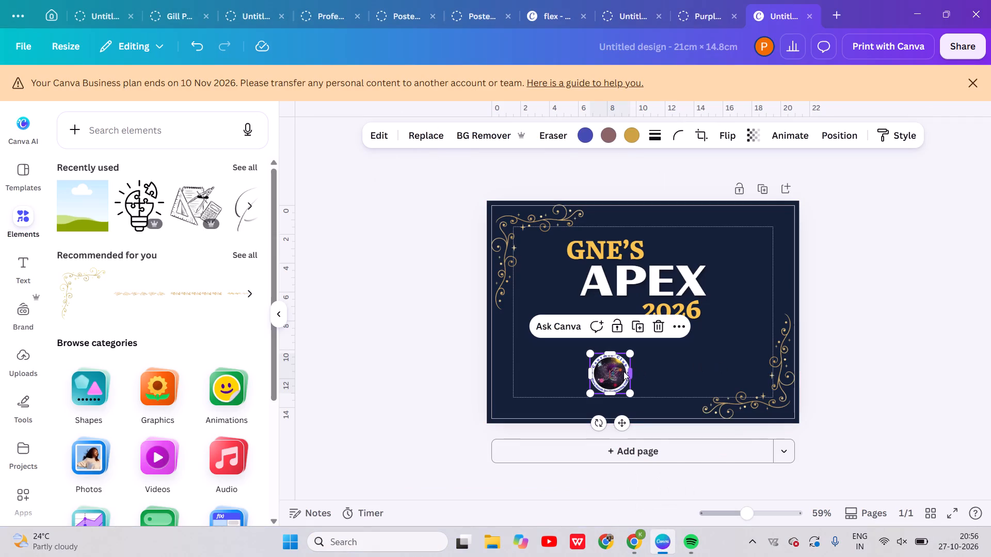
{"action": "left_click", "coordinate": [624, 371]}
{"action": "key", "text": "BackSpace"}
{"action": "left_click", "coordinate": [622, 372]}
{"action": "key", "text": "BackSpace"}
{"action": "key", "text": "ctrl+v"}
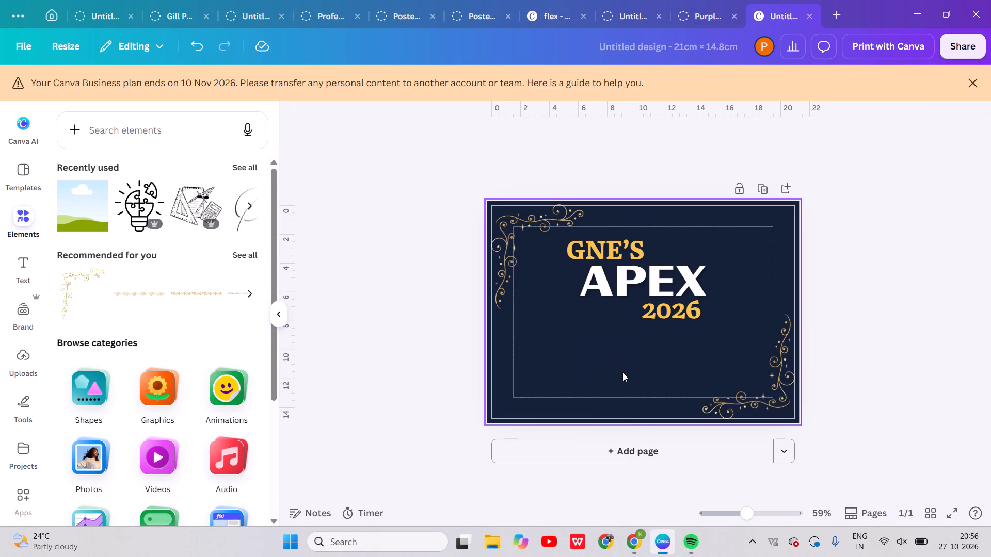
Group the pasted logos and divider, shrink the group to about two-thirds size and centre it below the 2026 text.
{"action": "left_click_drag", "start_coordinate": [587, 237], "coordinate": [660, 354]}
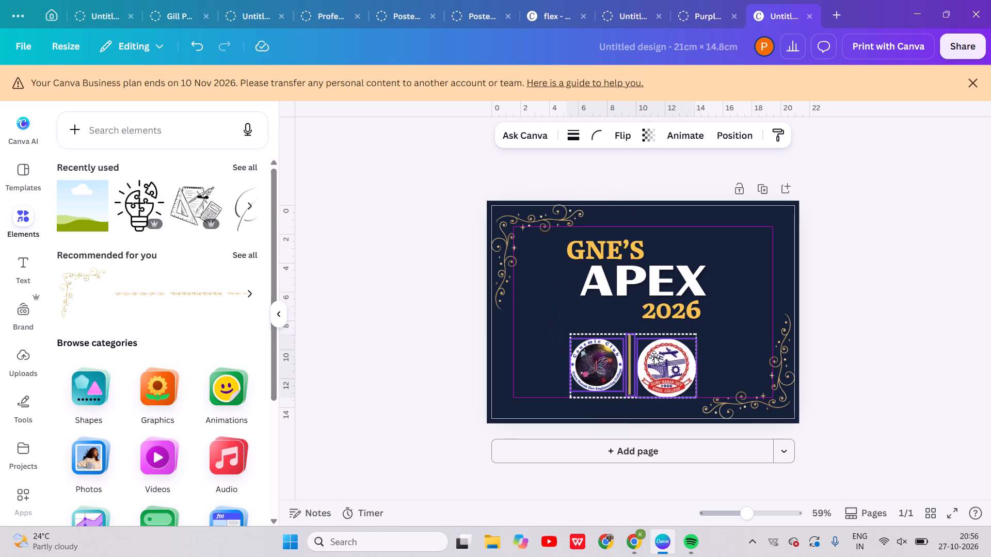
{"action": "left_click", "coordinate": [602, 298]}
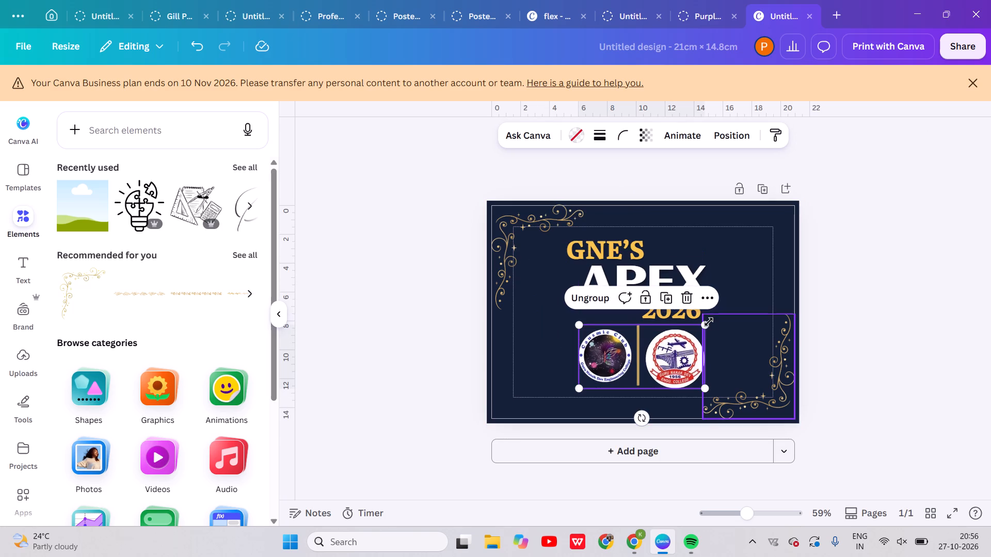
{"action": "left_click_drag", "start_coordinate": [709, 323], "coordinate": [672, 351]}
{"action": "left_click_drag", "start_coordinate": [628, 357], "coordinate": [649, 362]}
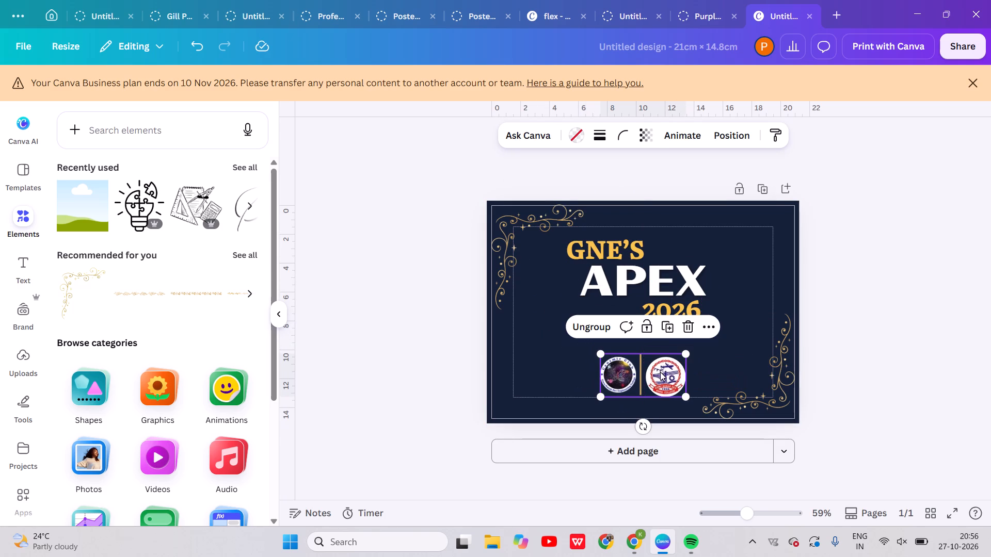
Ungroup the logos and divider and nudge the college logo slightly up, level with the Causmic Club logo.
{"action": "left_click", "coordinate": [589, 336]}
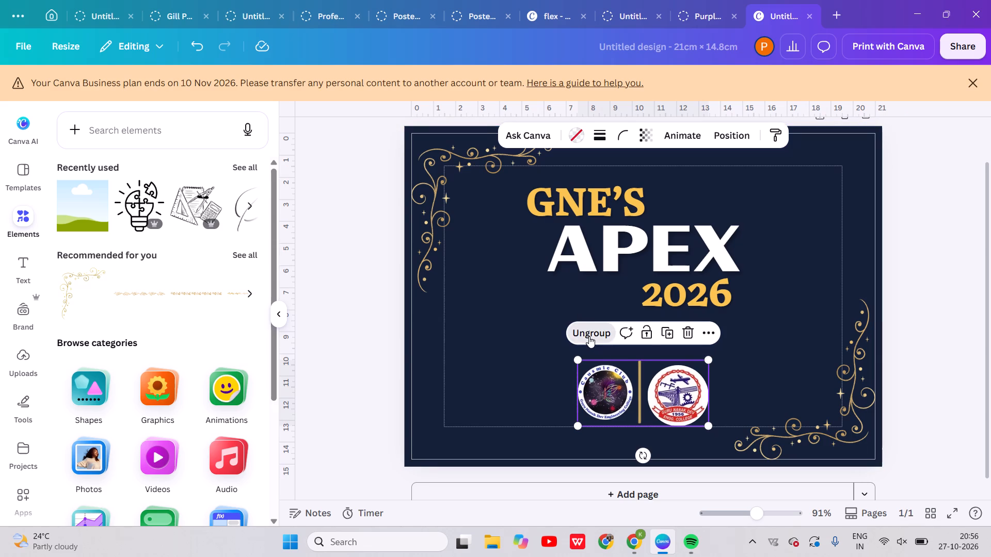
{"action": "left_click", "coordinate": [733, 378]}
{"action": "left_click", "coordinate": [695, 387]}
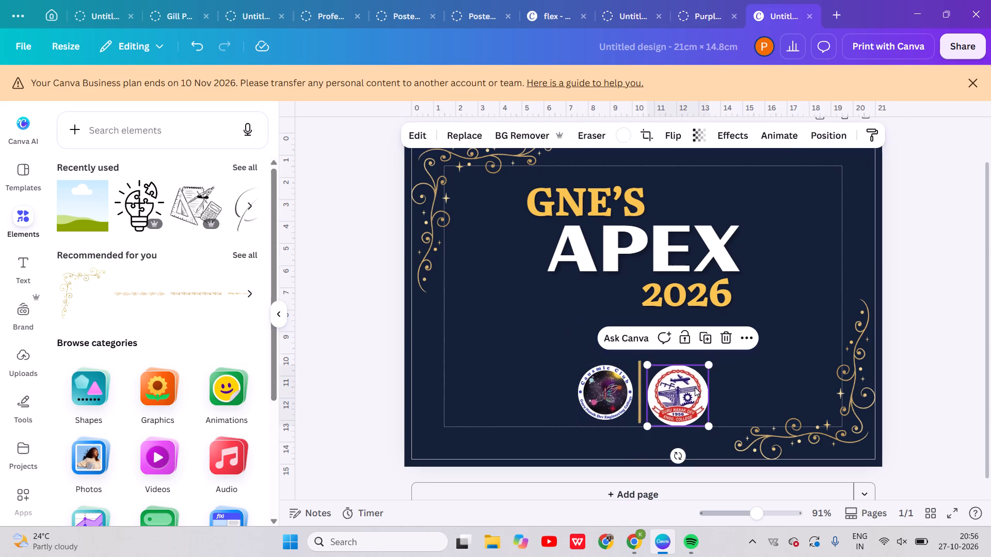
{"action": "key", "text": "Up"}
{"action": "key", "text": "Up"}
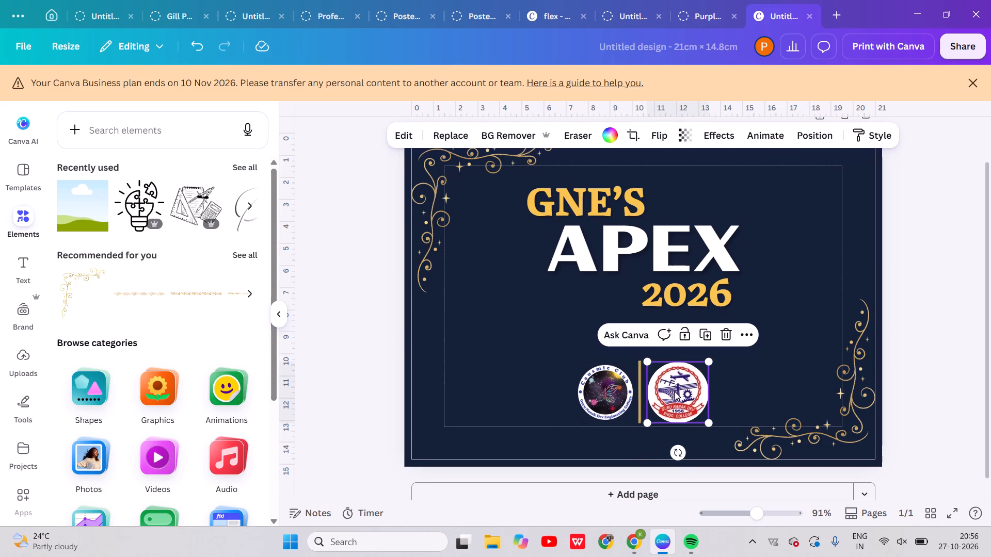
Align the gold divider line between the logos to the horizontal centre of the page.
{"action": "right_click", "coordinate": [637, 392]}
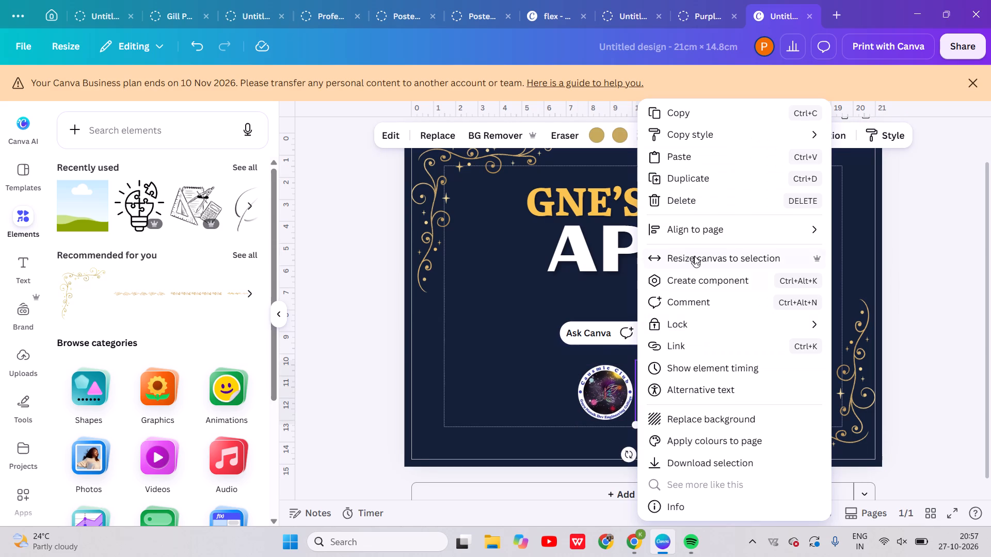
{"action": "left_click", "coordinate": [682, 225]}
{"action": "left_click", "coordinate": [857, 255]}
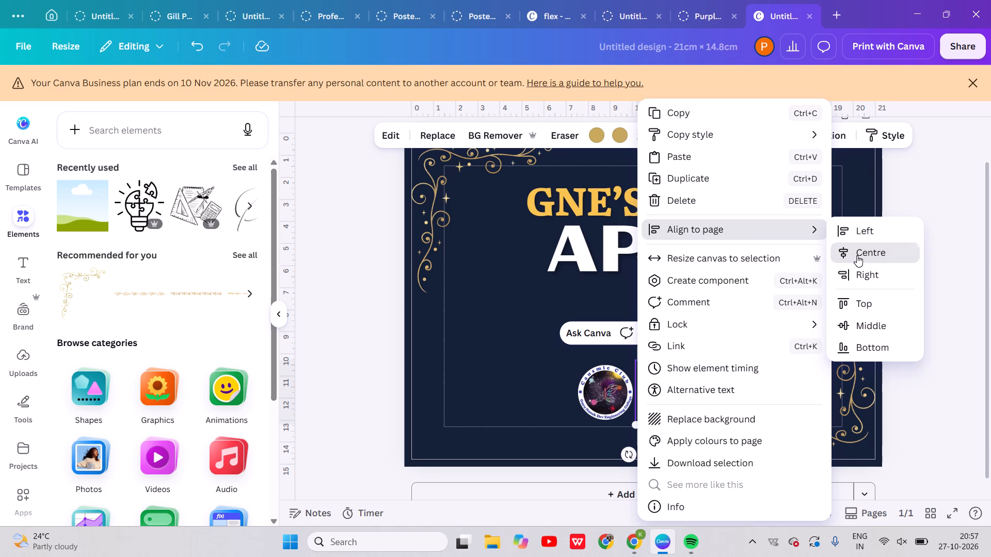
{"action": "left_click", "coordinate": [931, 345]}
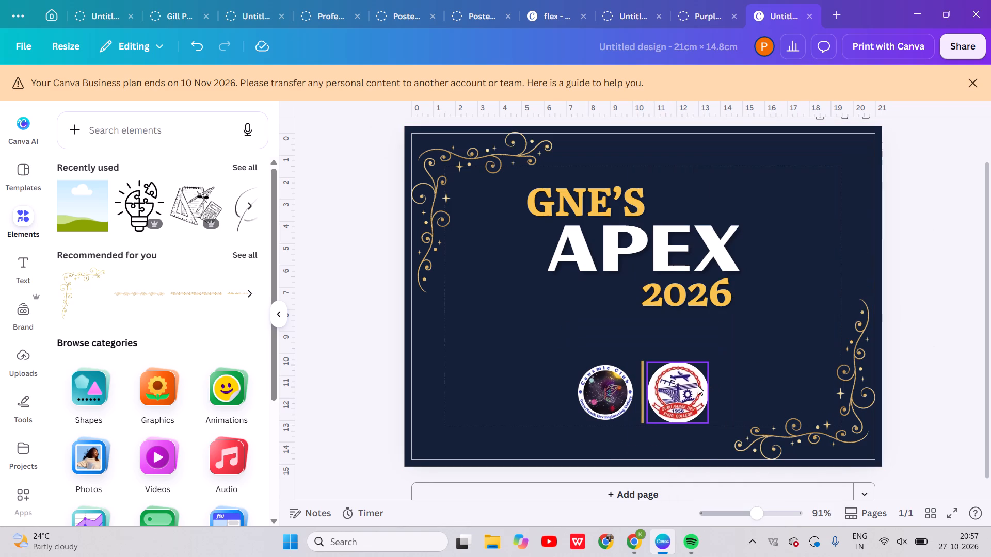
Nudge the college logo slightly right to widen its gap from the gold divider.
{"action": "left_click", "coordinate": [696, 386]}
{"action": "key", "text": "Right"}
{"action": "key", "text": "Right"}
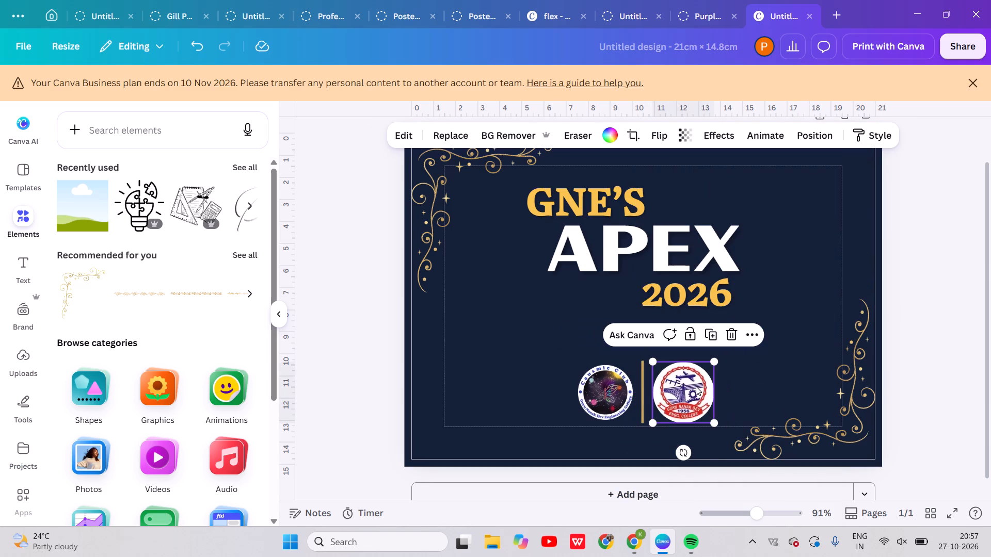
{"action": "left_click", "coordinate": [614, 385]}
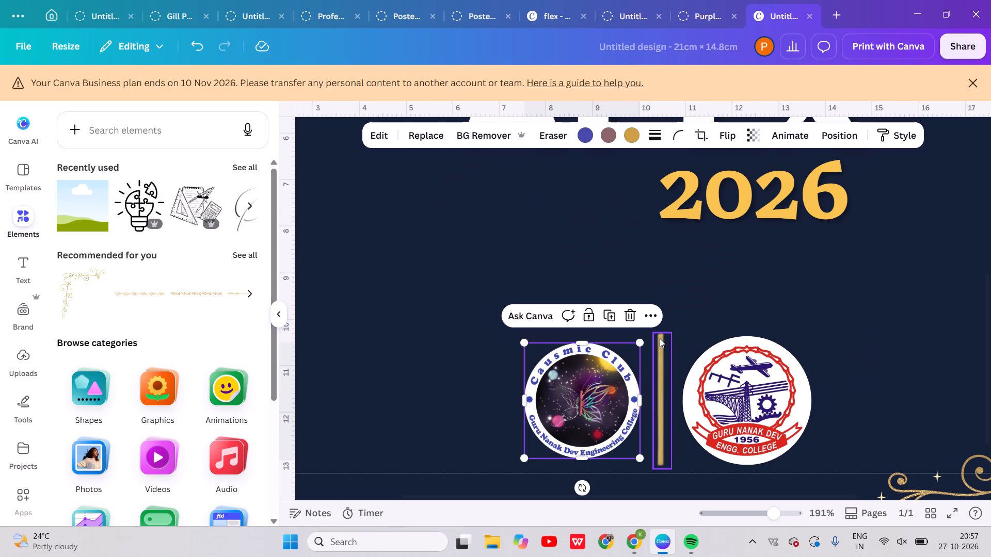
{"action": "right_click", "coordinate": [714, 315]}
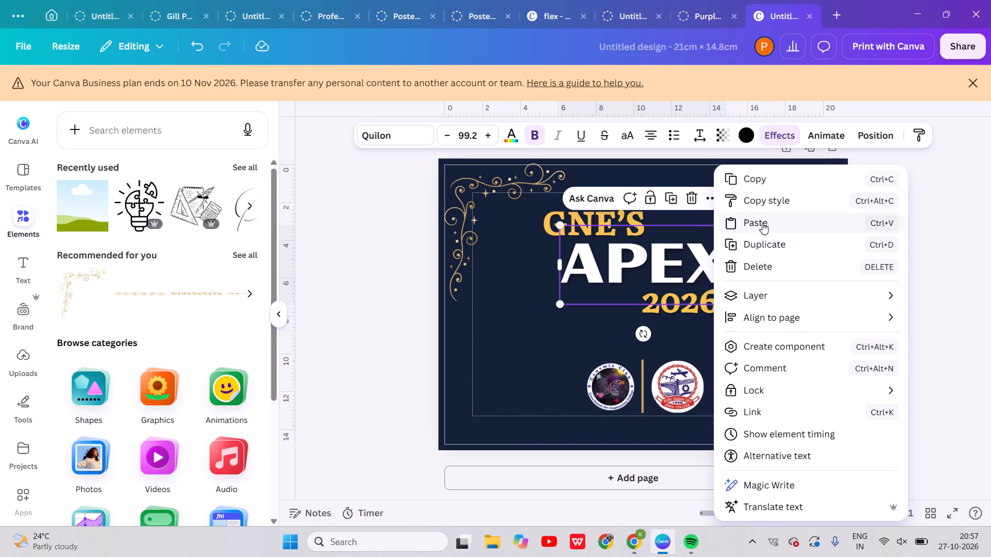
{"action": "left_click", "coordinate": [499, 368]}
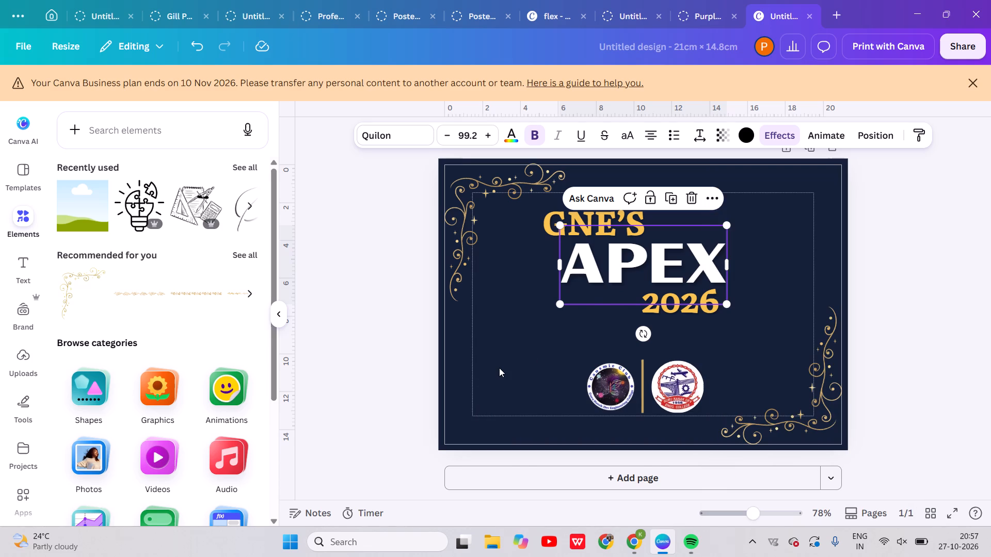
Add horizontal guides at about 10.5 cm and 13 cm, level with the top and bottom edges of the Causmic Club logo.
{"action": "right_click", "coordinate": [499, 368]}
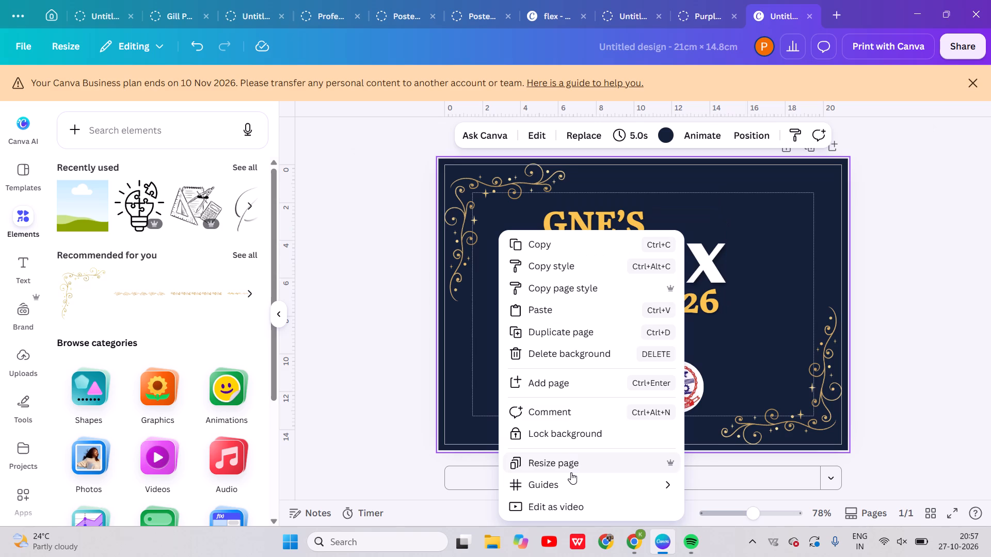
{"action": "left_click", "coordinate": [571, 477]}
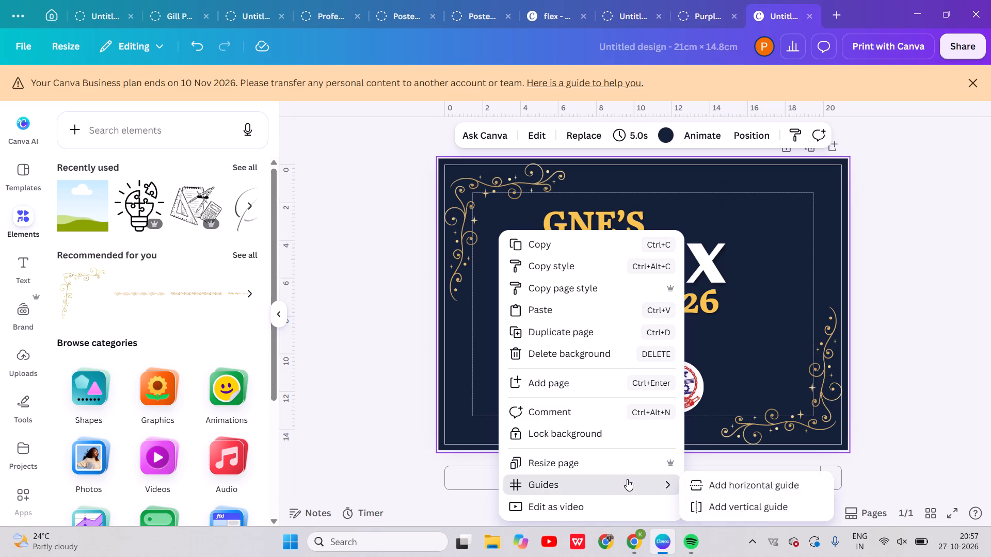
{"action": "left_click", "coordinate": [691, 484]}
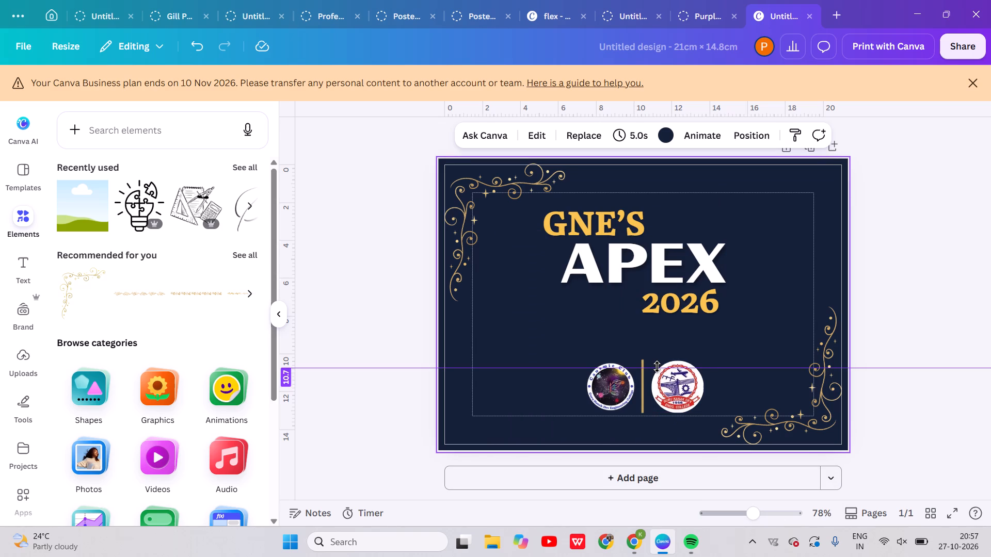
{"action": "left_click", "coordinate": [657, 367]}
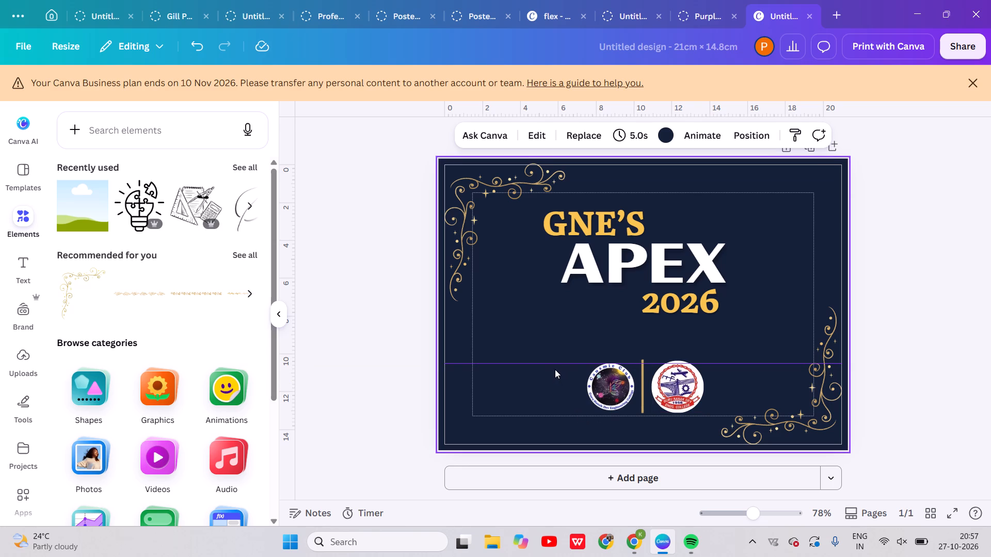
{"action": "right_click", "coordinate": [547, 402]}
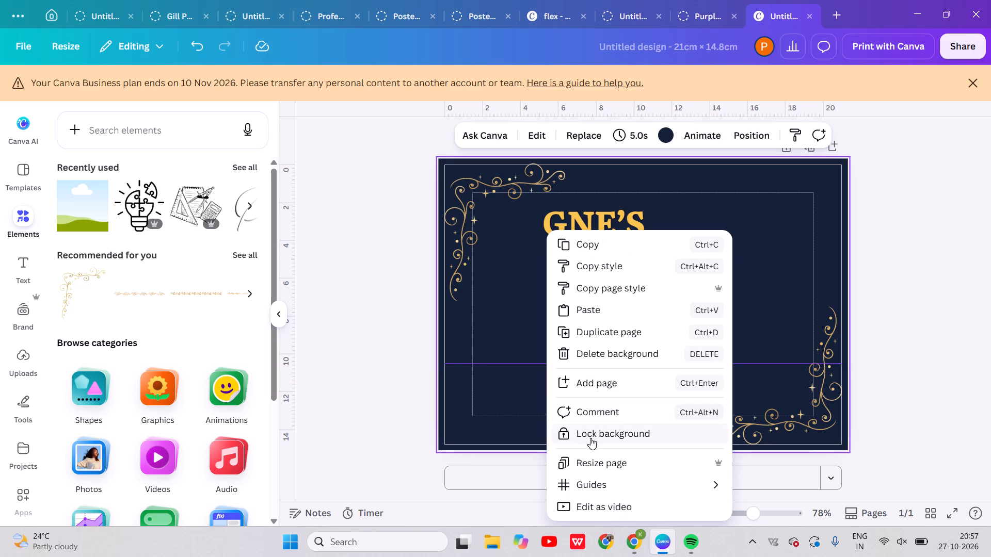
{"action": "left_click", "coordinate": [612, 481]}
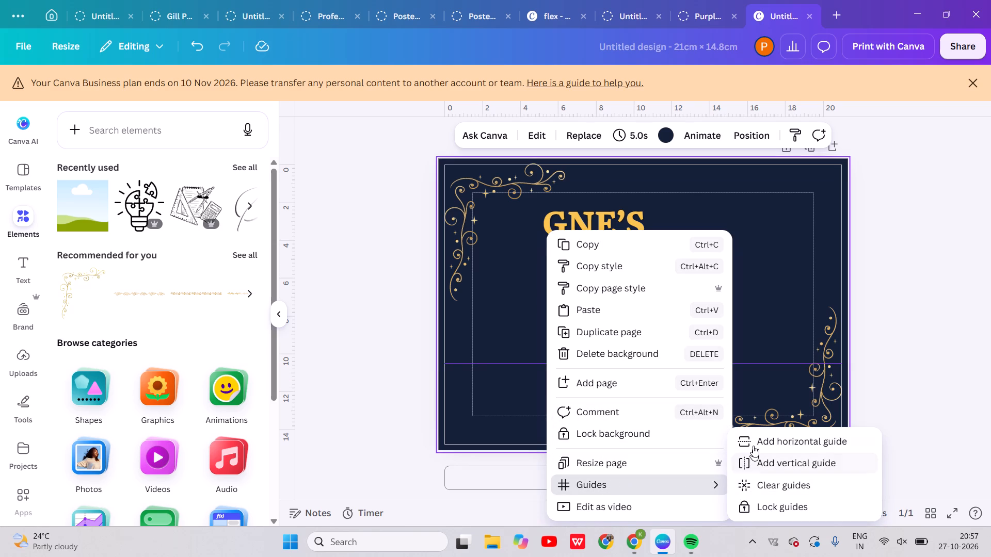
{"action": "left_click", "coordinate": [753, 441]}
{"action": "left_click_drag", "start_coordinate": [654, 404], "coordinate": [654, 411]}
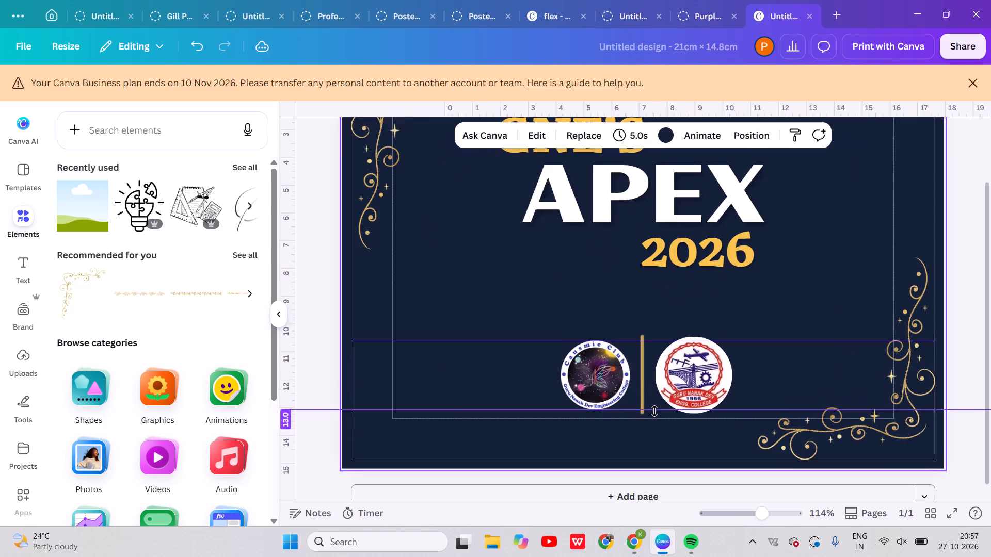
Shrink the college logo to fit between the two horizontal guides, matching the Causmic Club logo's height.
{"action": "left_click", "coordinate": [776, 357]}
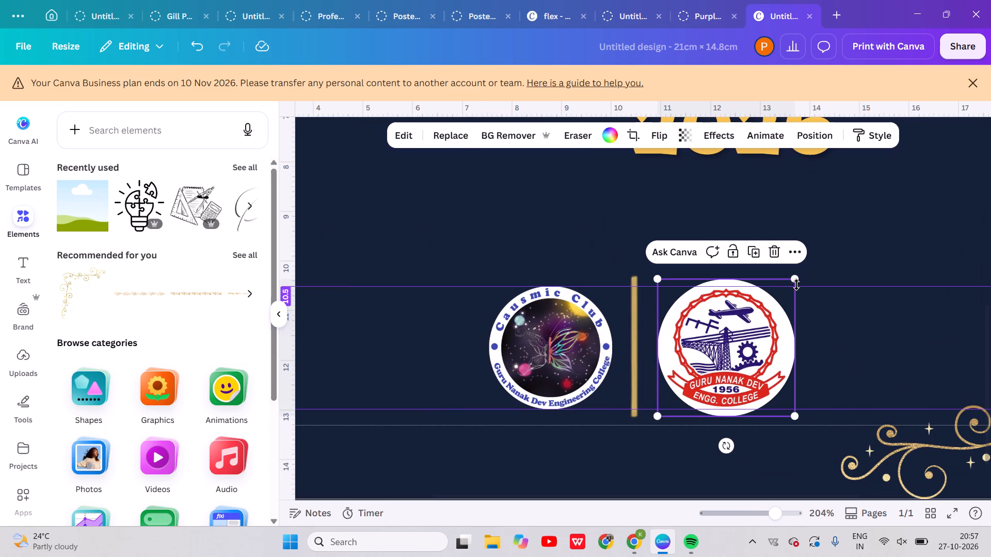
{"action": "left_click_drag", "start_coordinate": [795, 283], "coordinate": [786, 287]}
{"action": "left_click_drag", "start_coordinate": [796, 275], "coordinate": [789, 285]}
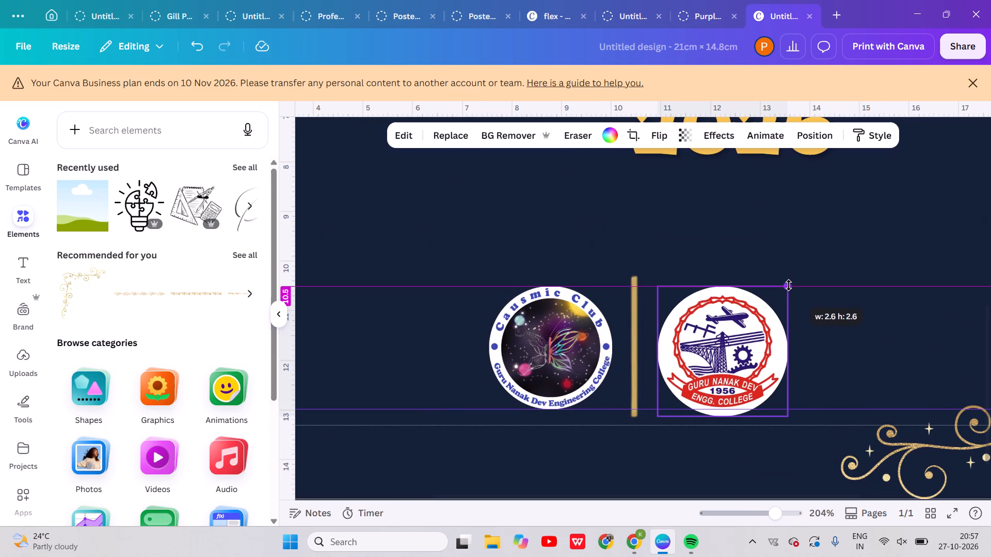
{"action": "left_click_drag", "start_coordinate": [789, 285], "coordinate": [788, 286]}
{"action": "left_click_drag", "start_coordinate": [787, 413], "coordinate": [786, 413]}
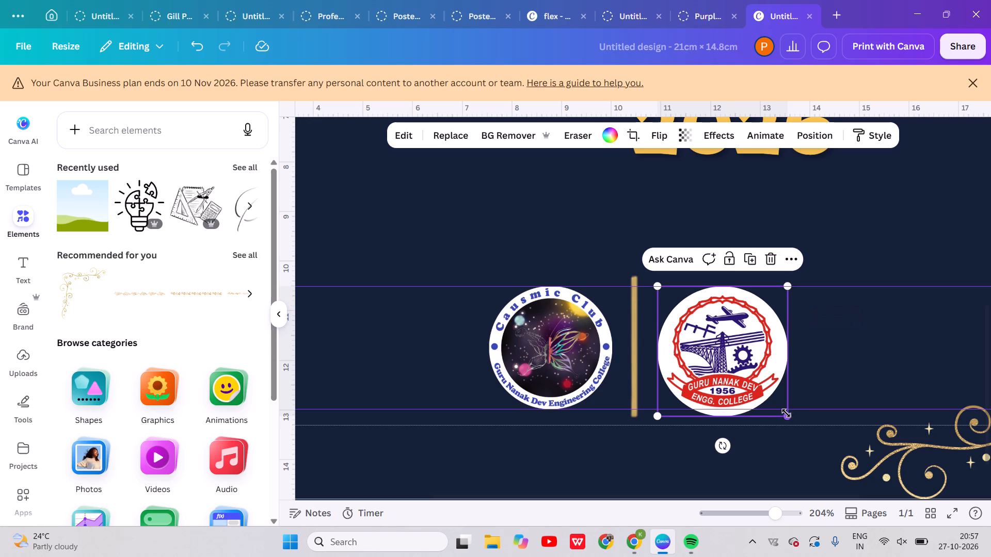
{"action": "left_click_drag", "start_coordinate": [786, 413], "coordinate": [778, 404]}
Nudge the college and Causmic Club logos horizontally to even out their gaps either side of the gold divider.
{"action": "left_click", "coordinate": [741, 375]}
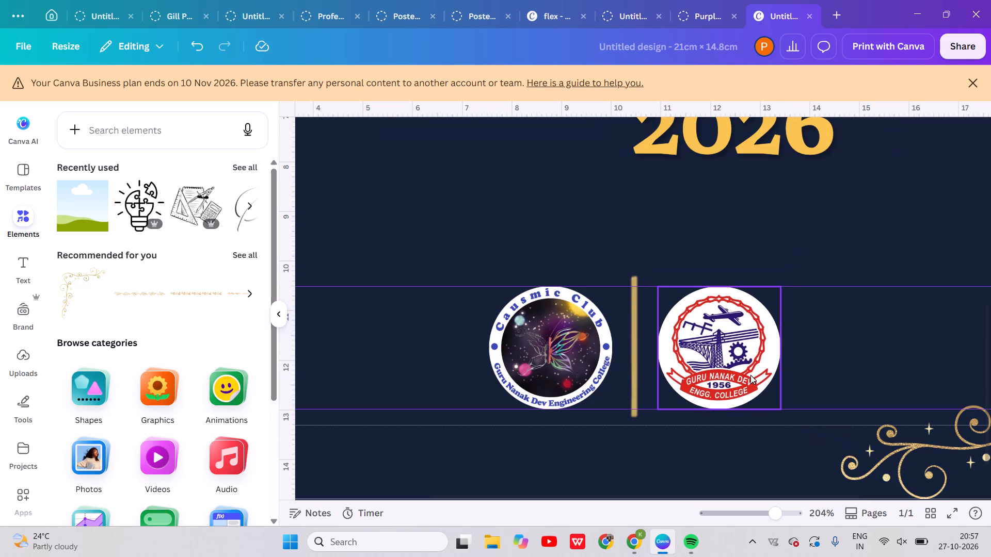
{"action": "key", "text": "Right"}
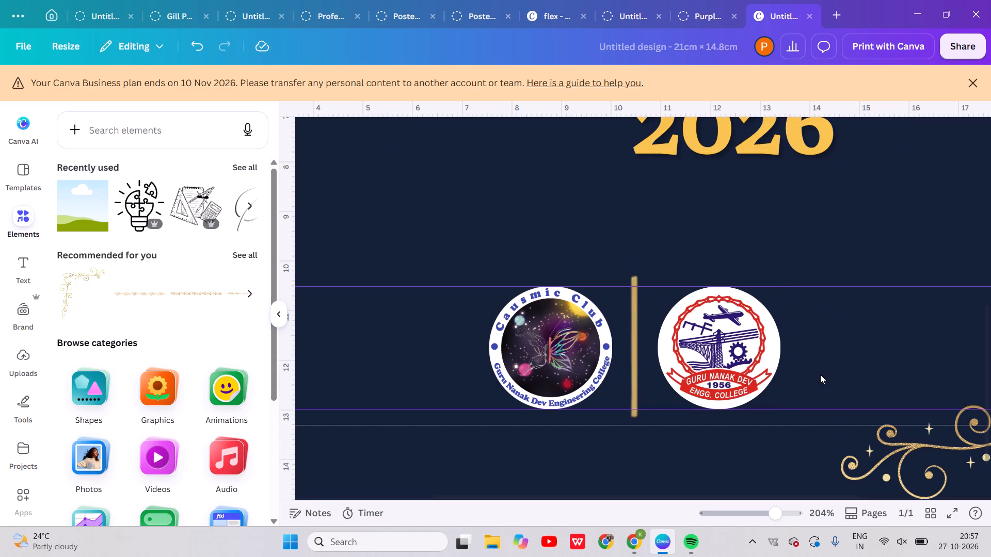
{"action": "left_click", "coordinate": [820, 374]}
{"action": "left_click", "coordinate": [744, 371]}
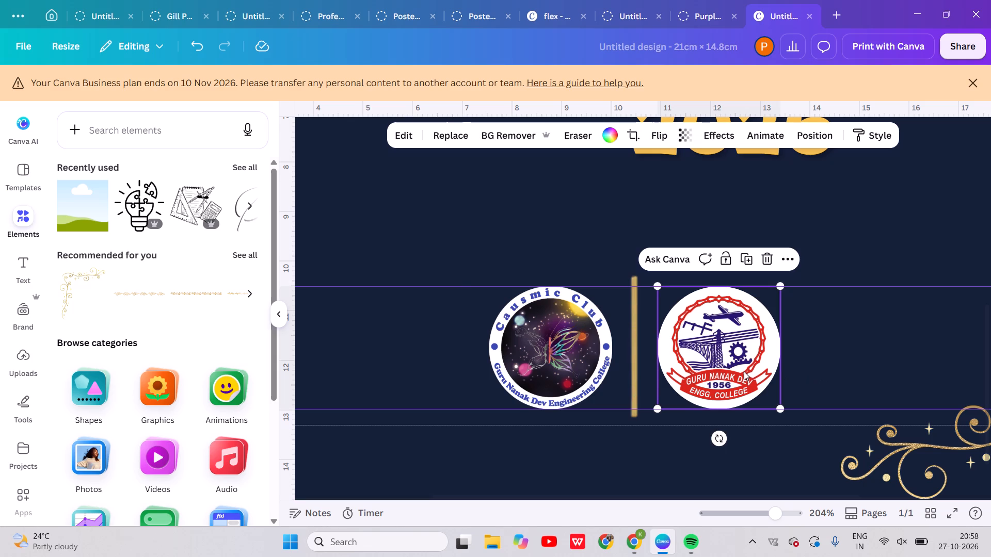
{"action": "key", "text": "Left"}
{"action": "key", "text": "Right"}
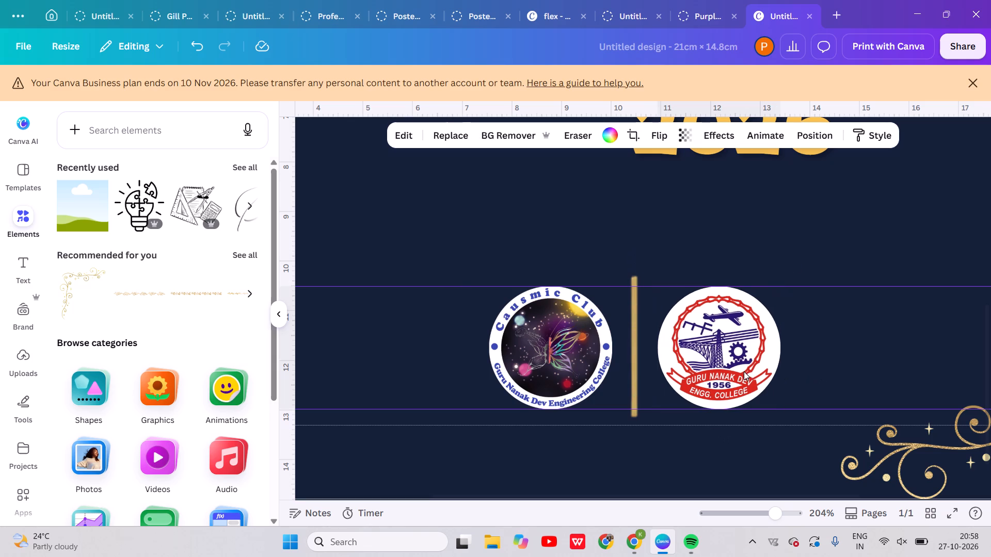
{"action": "left_click", "coordinate": [589, 354]}
{"action": "key", "text": "Left"}
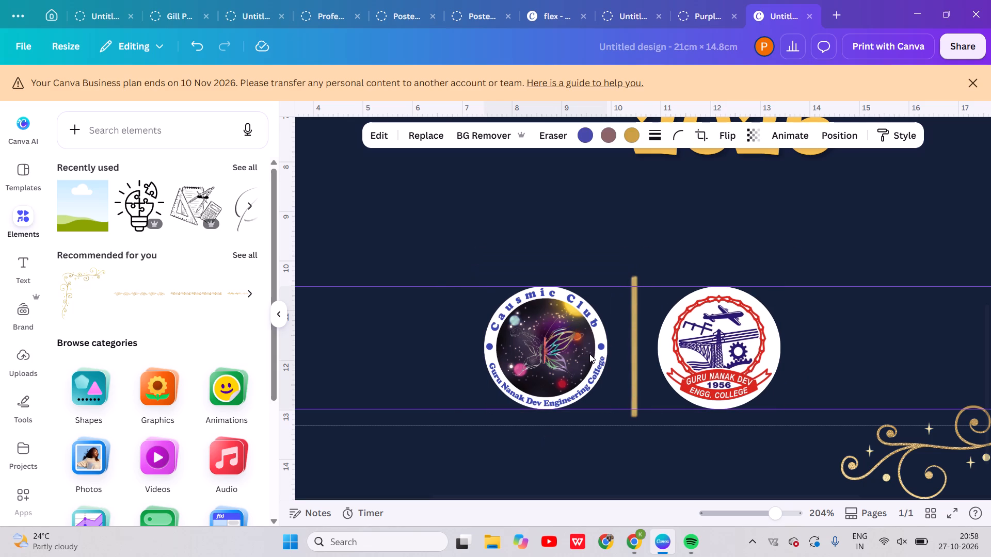
{"action": "key", "text": "Right"}
{"action": "left_click", "coordinate": [787, 199]}
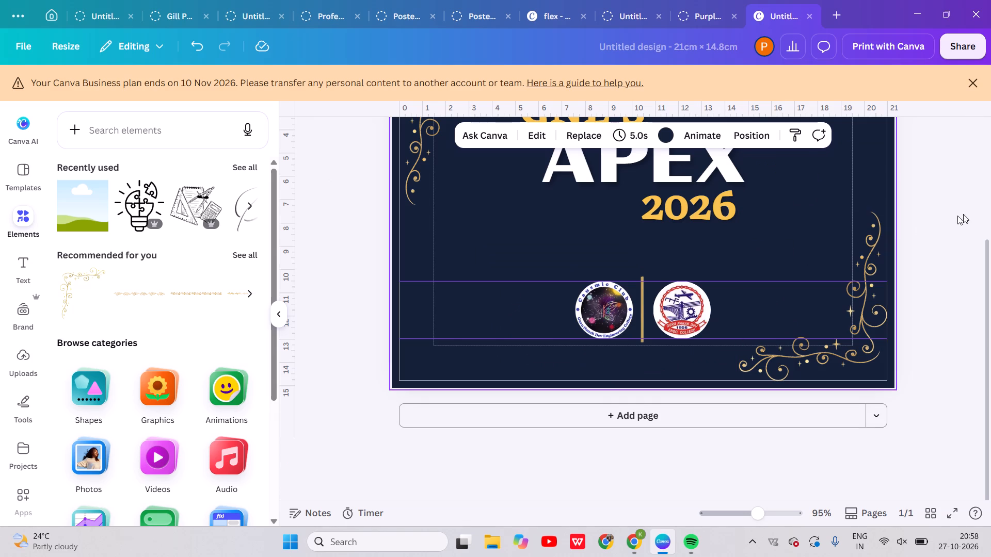
Remove the upper horizontal guide, at the top edge of the logos, from the page.
{"action": "left_click", "coordinate": [974, 213]}
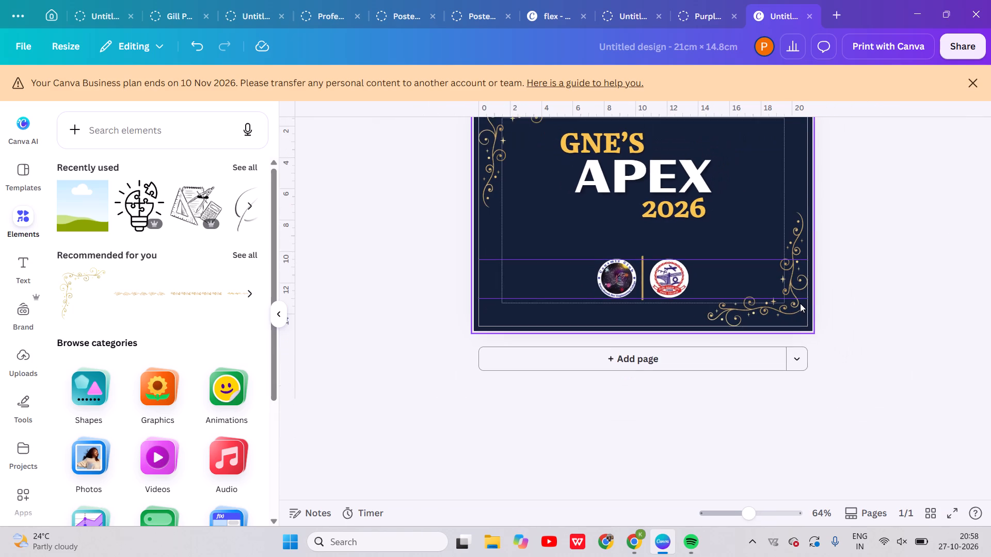
{"action": "scroll", "coordinate": [799, 303], "scroll_direction": "up", "scroll_amount": 2}
{"action": "left_click_drag", "start_coordinate": [737, 361], "coordinate": [777, 556]}
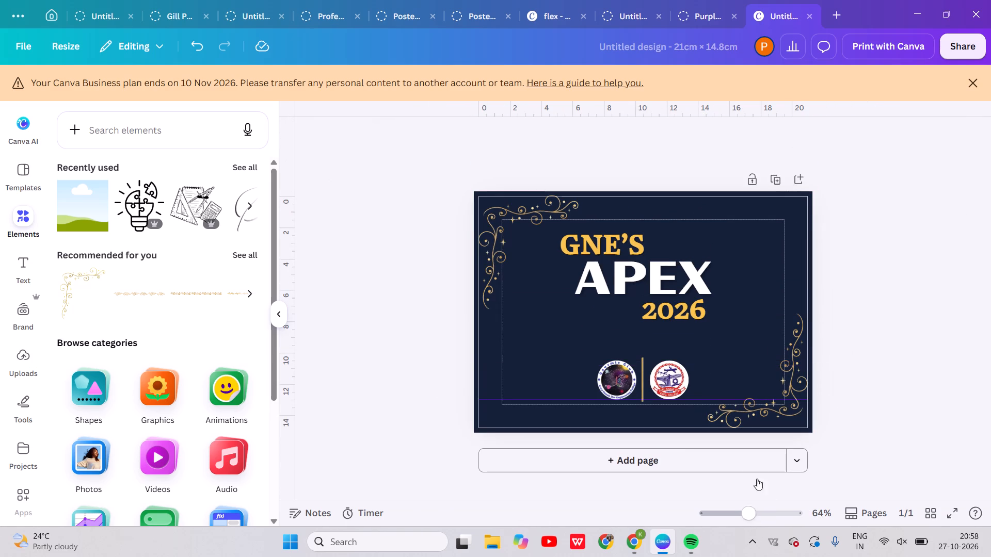
Remove the remaining horizontal guide, at the bottom edge of the logos, from the page.
{"action": "left_click_drag", "start_coordinate": [728, 402], "coordinate": [752, 544]}
{"action": "left_click", "coordinate": [937, 357]}
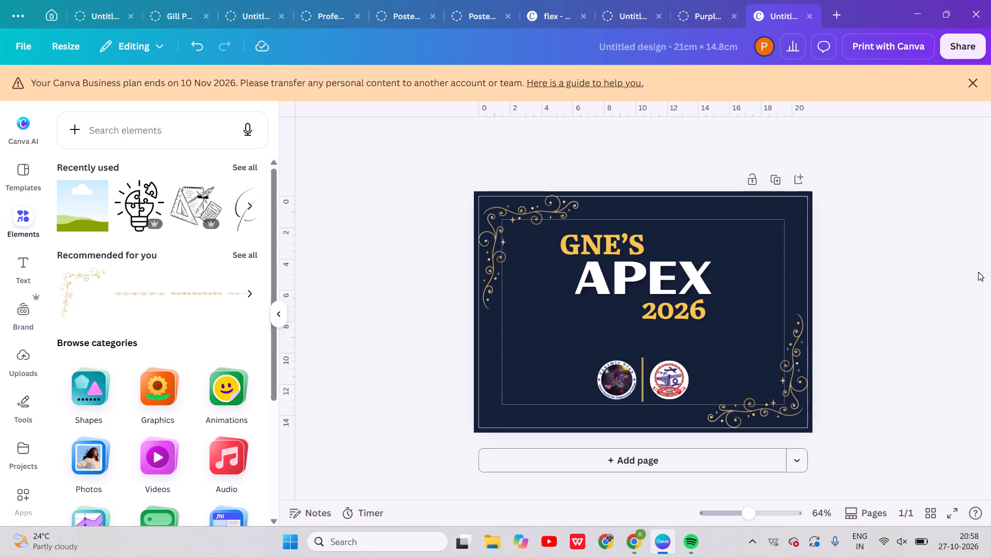
Present the GNE'S APEX 2026 card design in full screen to check its layout, and return to the editor.
{"action": "left_click", "coordinate": [960, 36]}
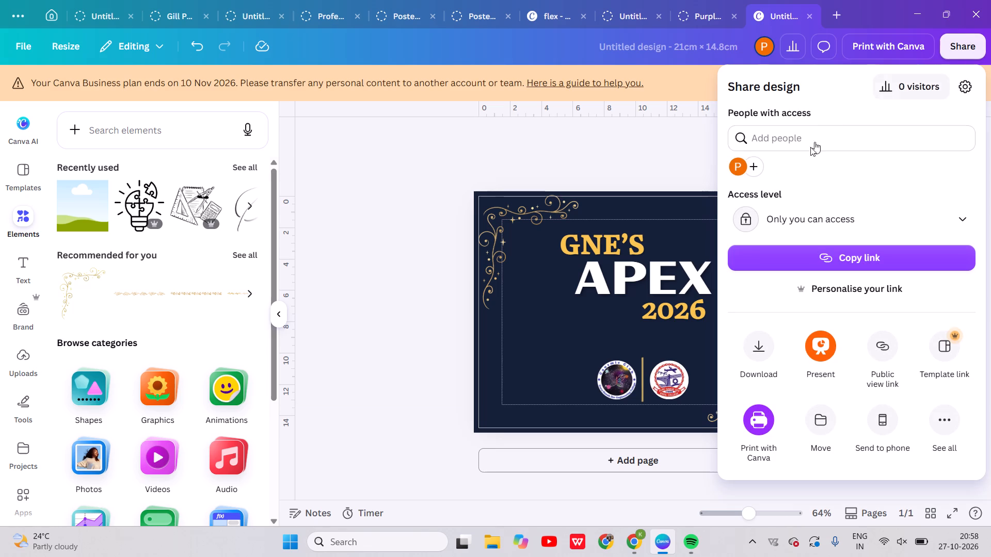
{"action": "left_click", "coordinate": [820, 364]}
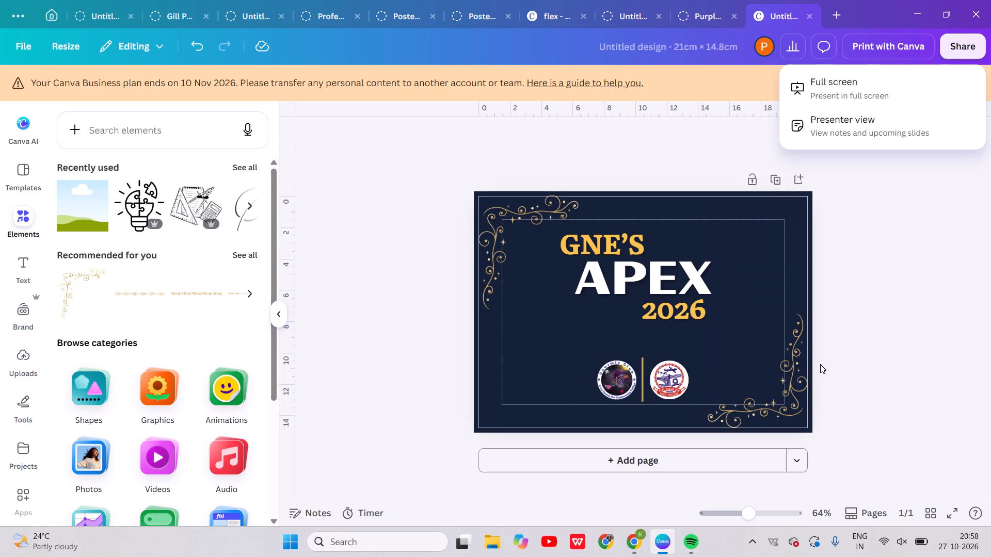
{"action": "left_click", "coordinate": [812, 92]}
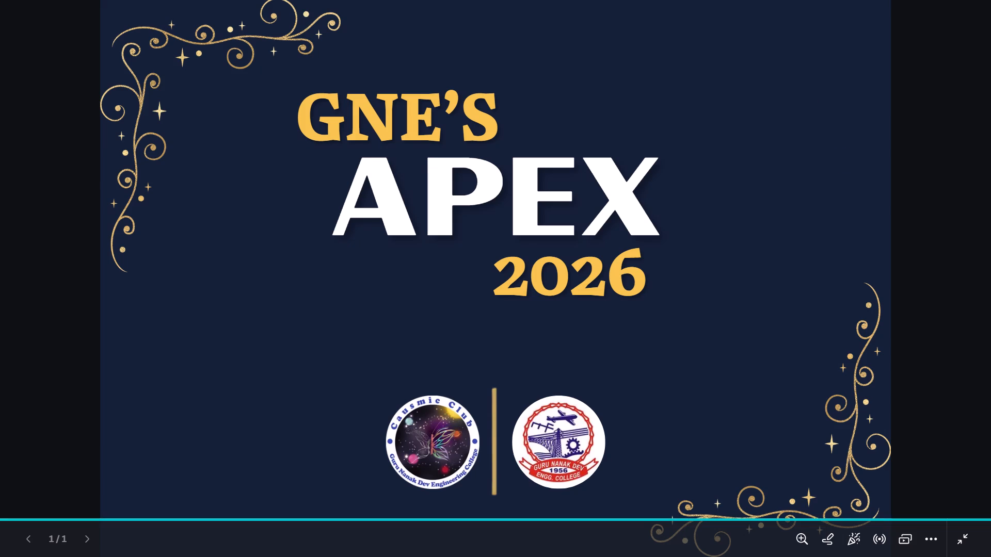
{"action": "left_click", "coordinate": [968, 535]}
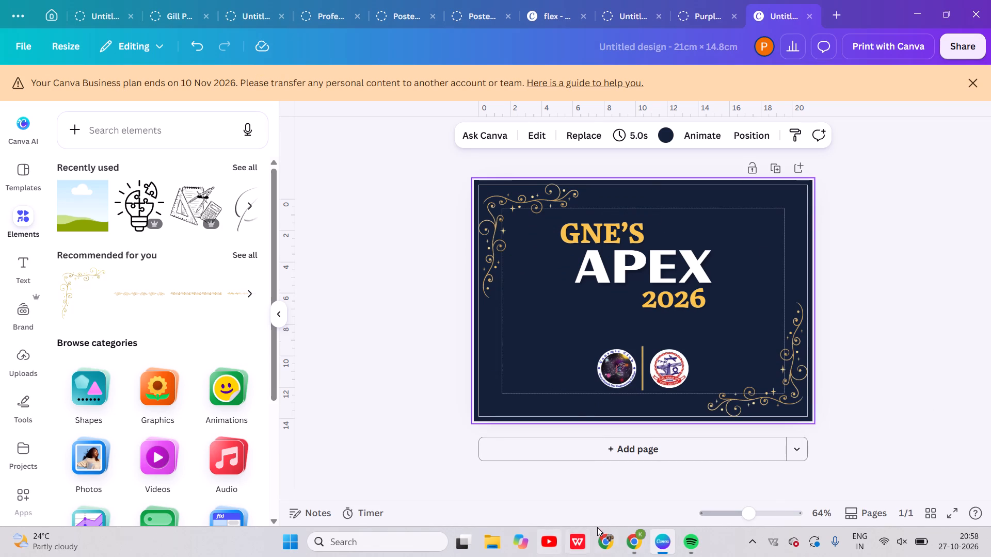
Switch to the GNE'S-APEX-2026 design open in Chrome.
{"action": "left_click", "coordinate": [607, 474]}
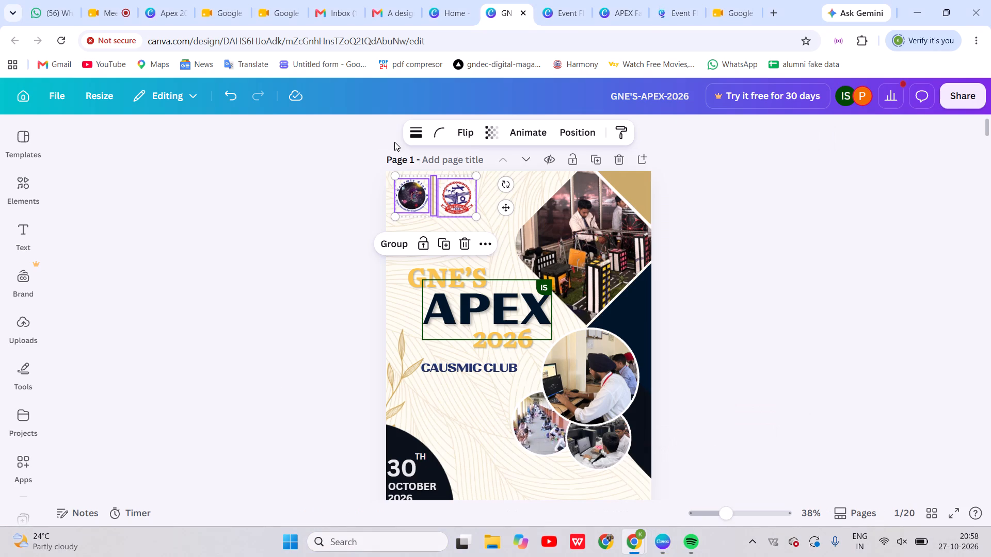
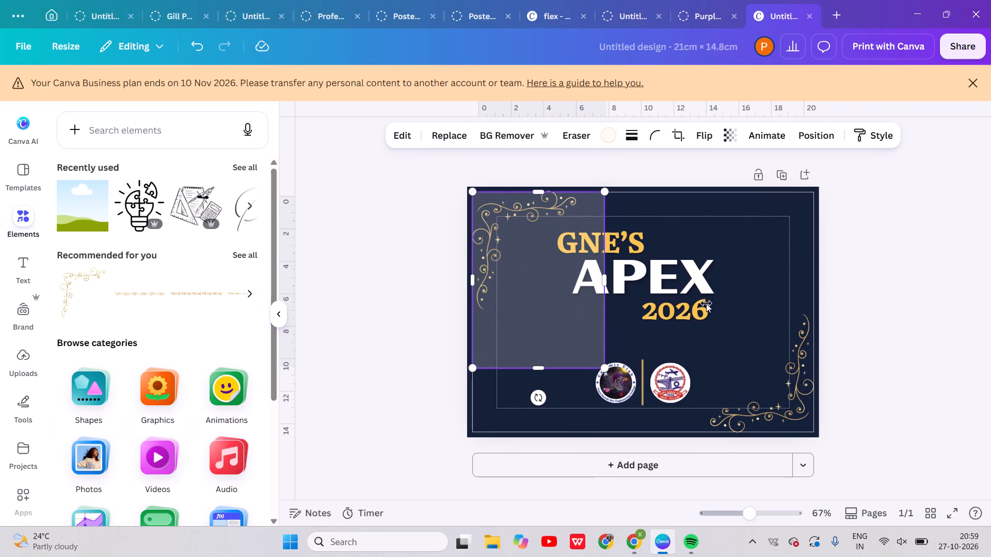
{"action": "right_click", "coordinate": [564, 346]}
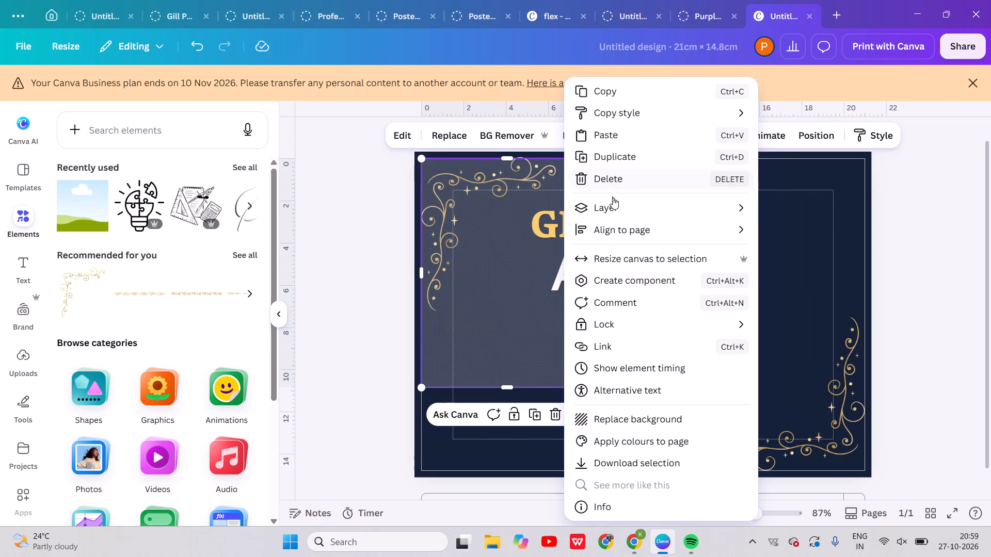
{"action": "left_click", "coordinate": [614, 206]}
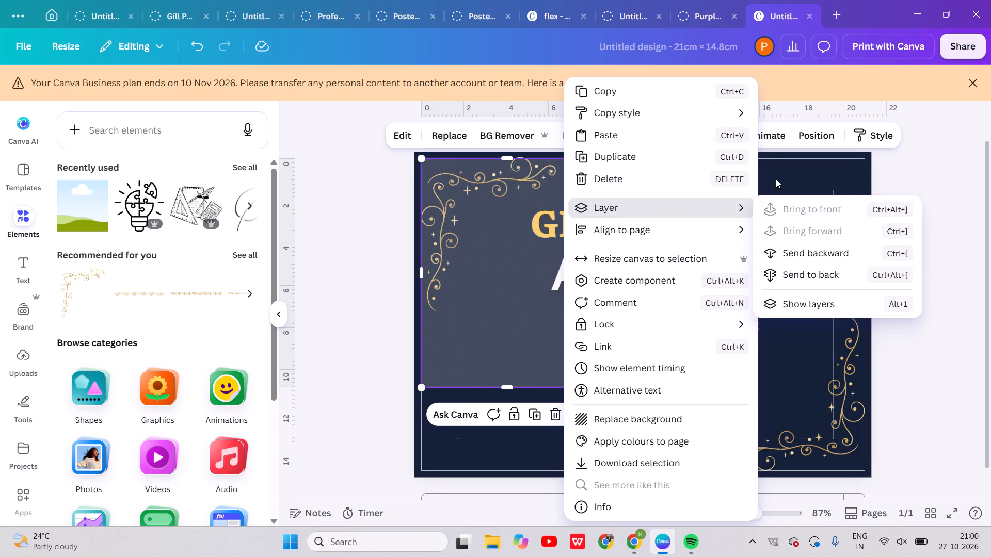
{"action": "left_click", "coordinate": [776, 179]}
Recolour the line-pattern graphic over the page's upper-left area with the design's dark navy.
{"action": "left_click", "coordinate": [611, 136]}
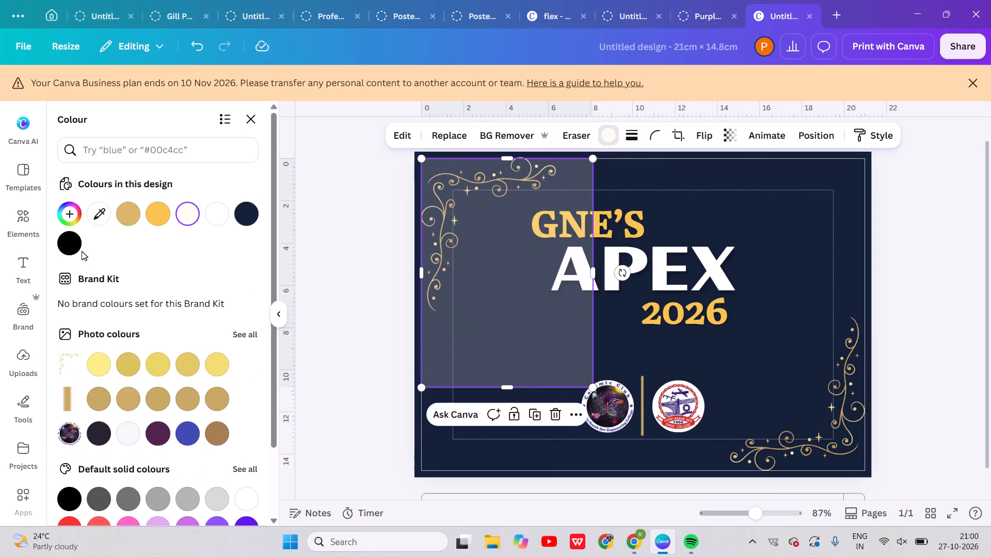
{"action": "left_click", "coordinate": [249, 209]}
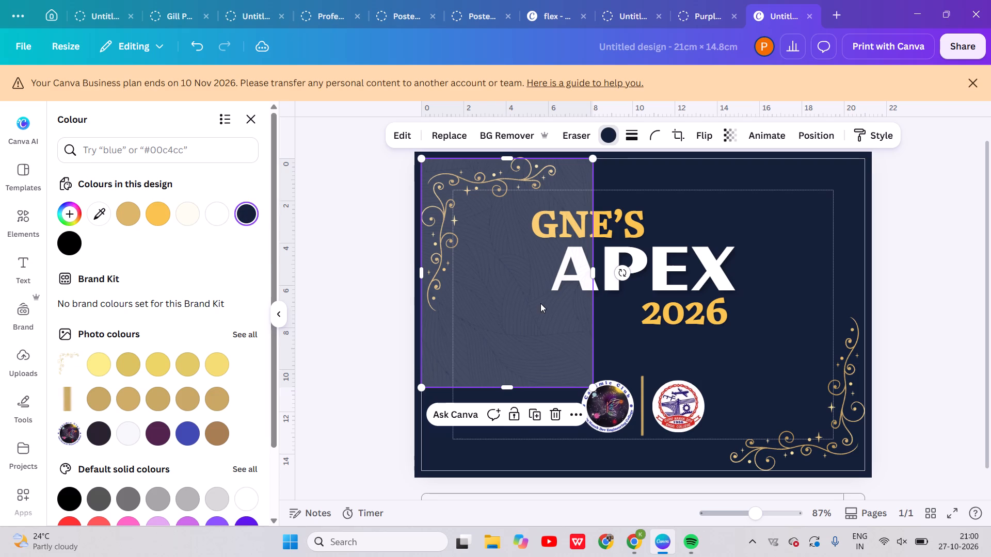
{"action": "left_click", "coordinate": [567, 357]}
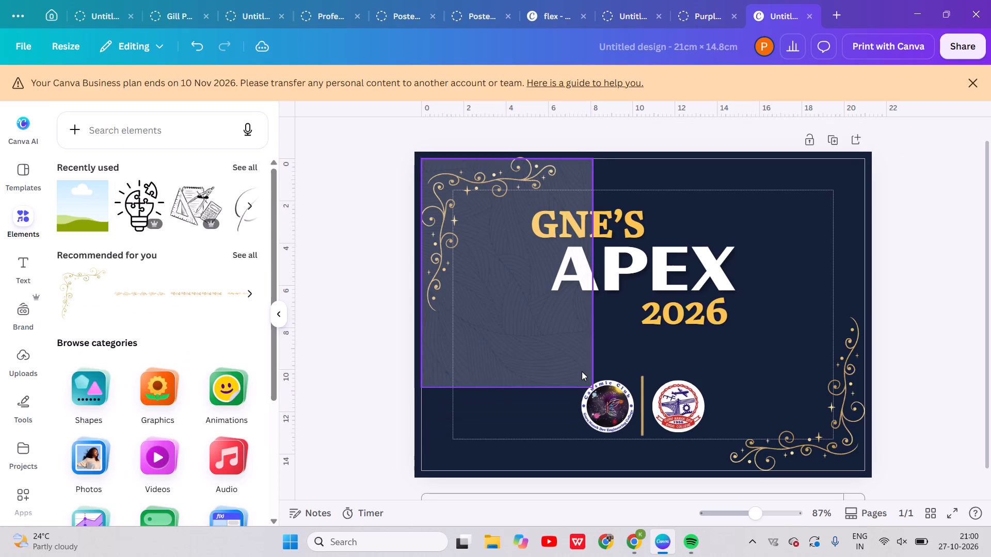
Enlarge the line pattern to about 16.4 cm high, align it to the page's top-left corner and widen it past the right page edge.
{"action": "left_click", "coordinate": [582, 371]}
{"action": "left_click_drag", "start_coordinate": [589, 387], "coordinate": [745, 424]}
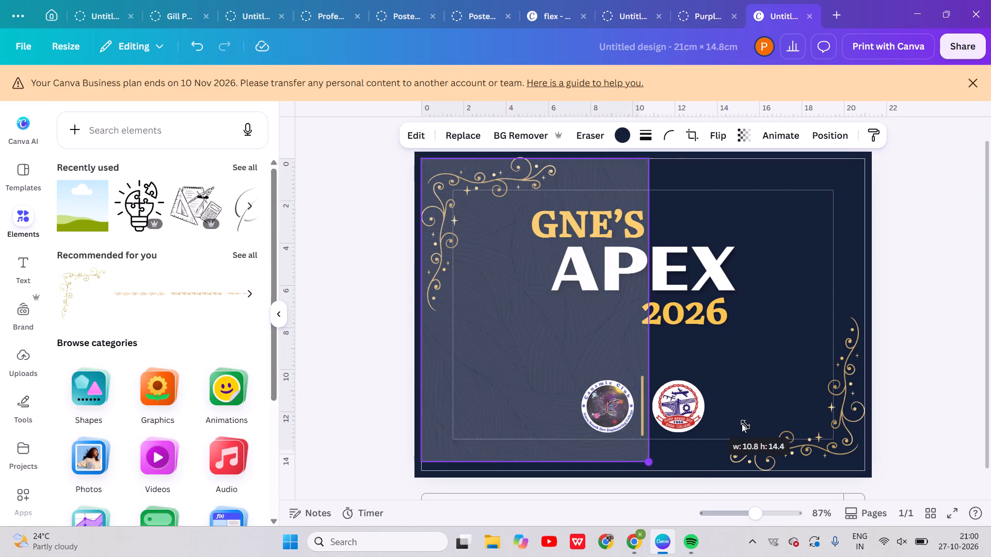
{"action": "left_click_drag", "start_coordinate": [745, 424], "coordinate": [796, 416]}
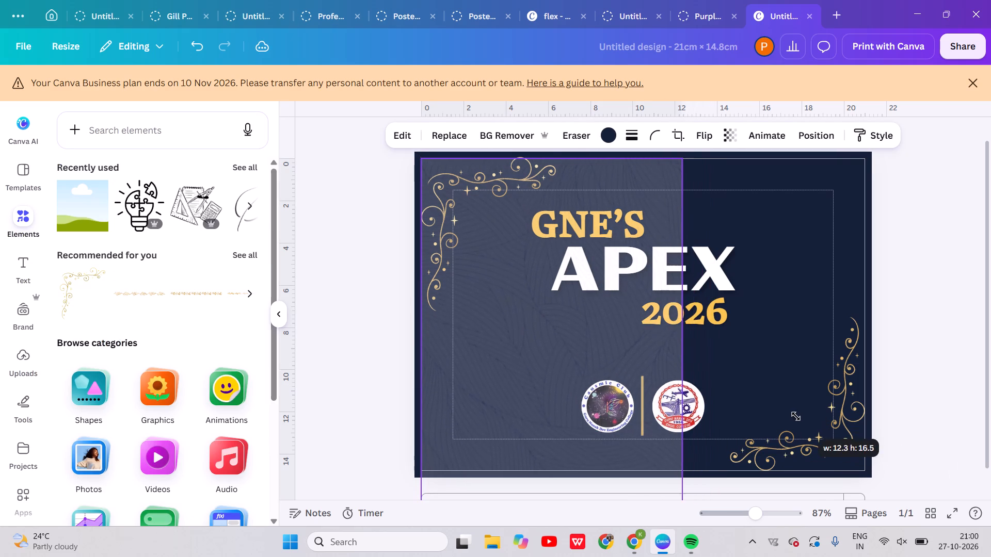
{"action": "left_click_drag", "start_coordinate": [796, 416], "coordinate": [795, 416]}
{"action": "left_click_drag", "start_coordinate": [592, 364], "coordinate": [578, 354]}
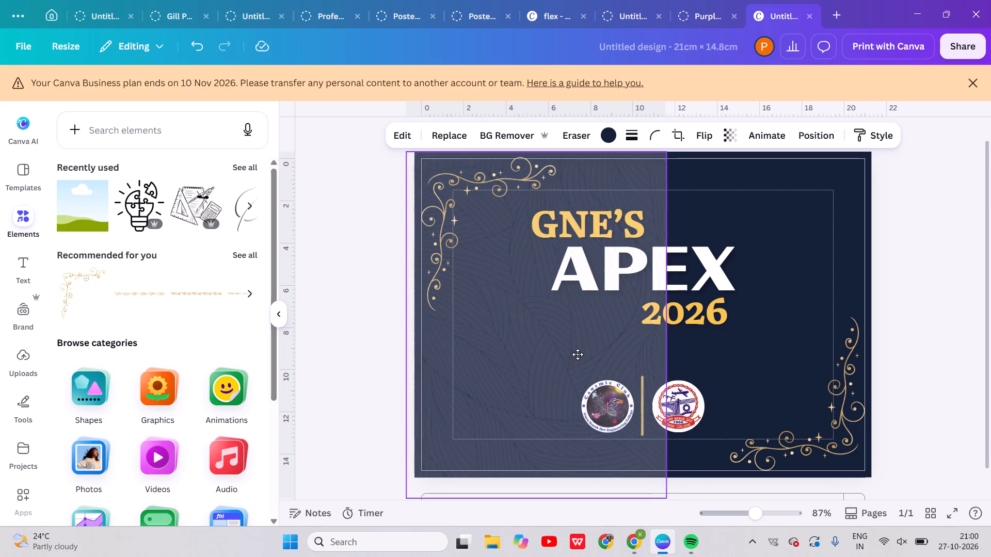
{"action": "left_click_drag", "start_coordinate": [578, 354], "coordinate": [582, 355]}
{"action": "left_click_drag", "start_coordinate": [673, 323], "coordinate": [855, 314]}
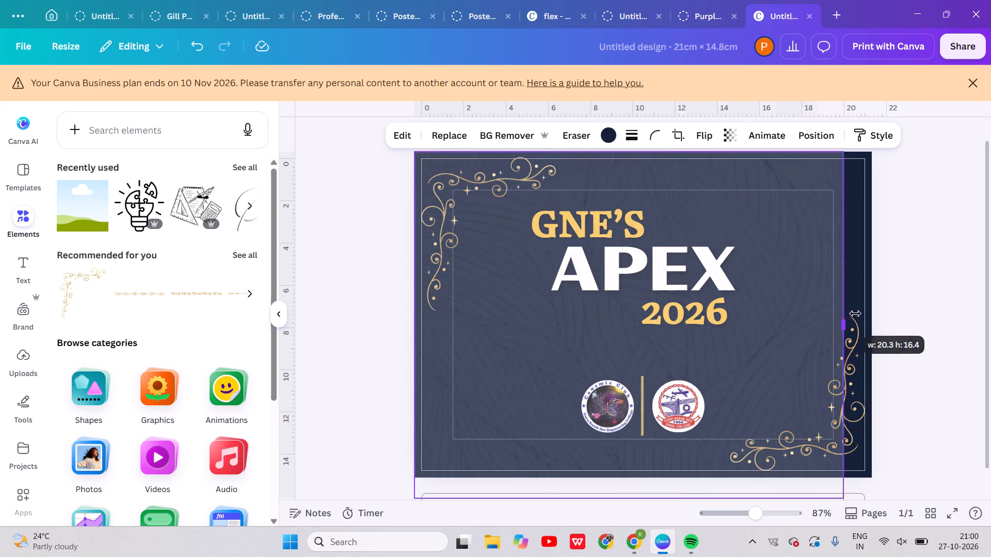
{"action": "left_click_drag", "start_coordinate": [855, 314], "coordinate": [896, 315]}
Send the line pattern to the back, behind the text, logos and flourishes.
{"action": "right_click", "coordinate": [773, 299]}
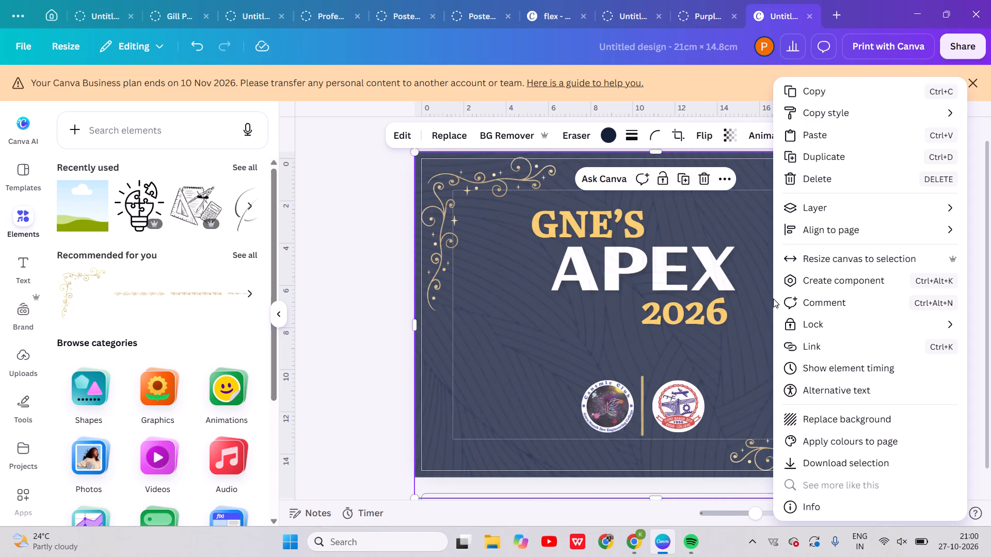
{"action": "left_click", "coordinate": [802, 217]}
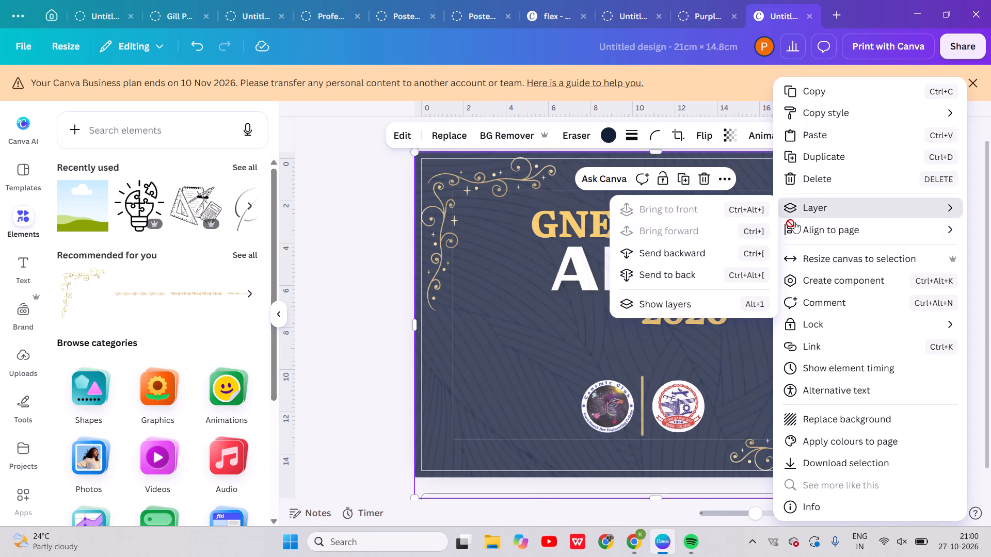
{"action": "left_click", "coordinate": [687, 272]}
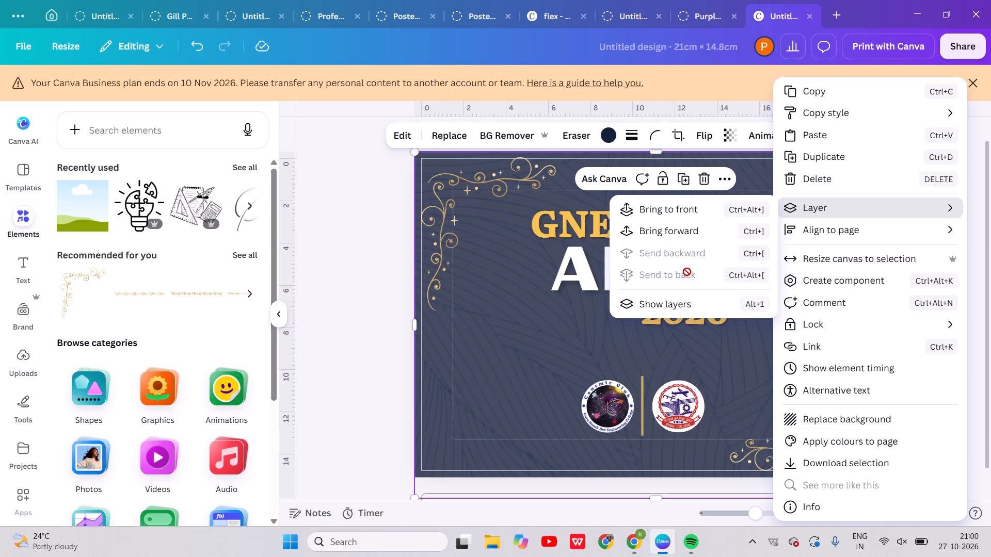
{"action": "left_click", "coordinate": [332, 332]}
{"action": "left_click", "coordinate": [990, 211]}
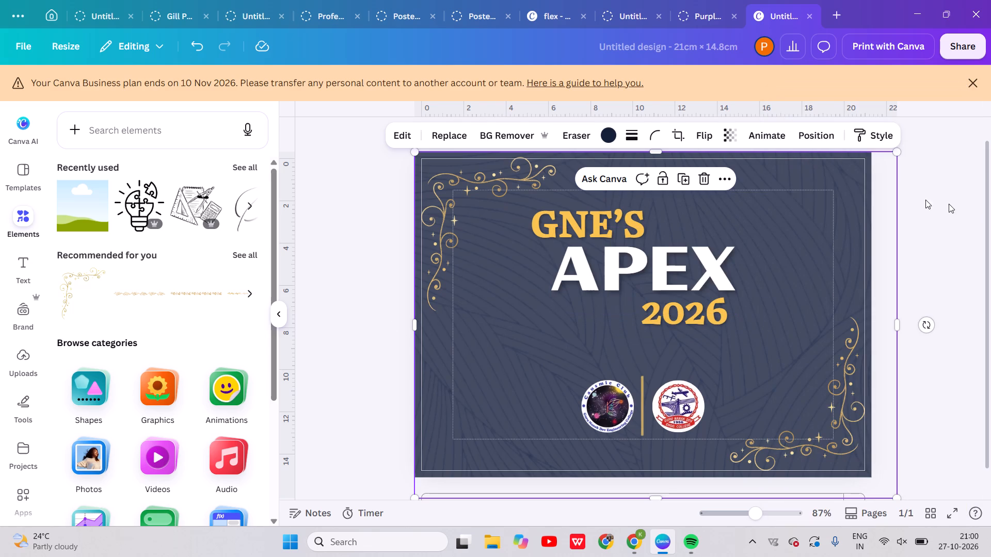
Fade the line pattern to a transparency value of about 5.
{"action": "left_click", "coordinate": [601, 139]}
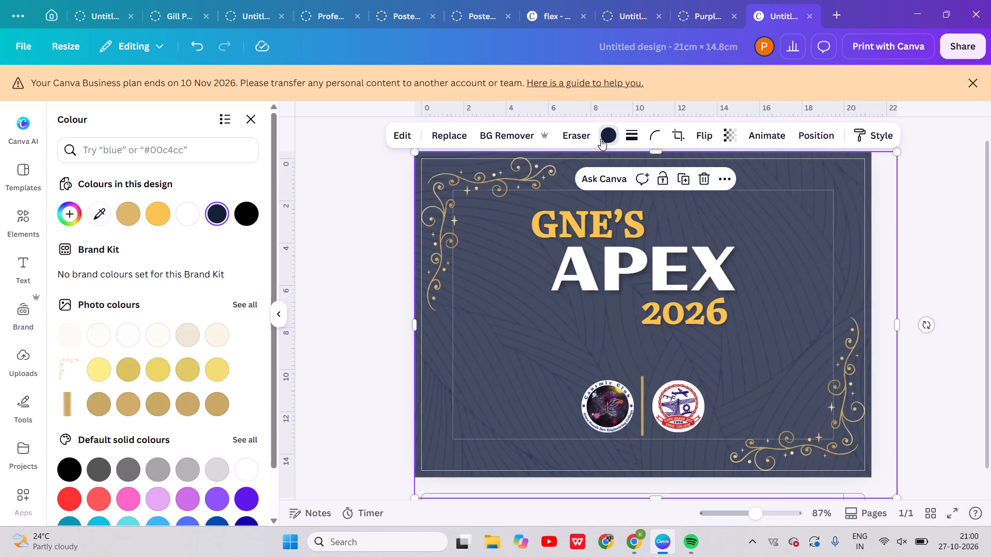
{"action": "left_click", "coordinate": [733, 138]}
{"action": "left_click_drag", "start_coordinate": [680, 196], "coordinate": [846, 196]}
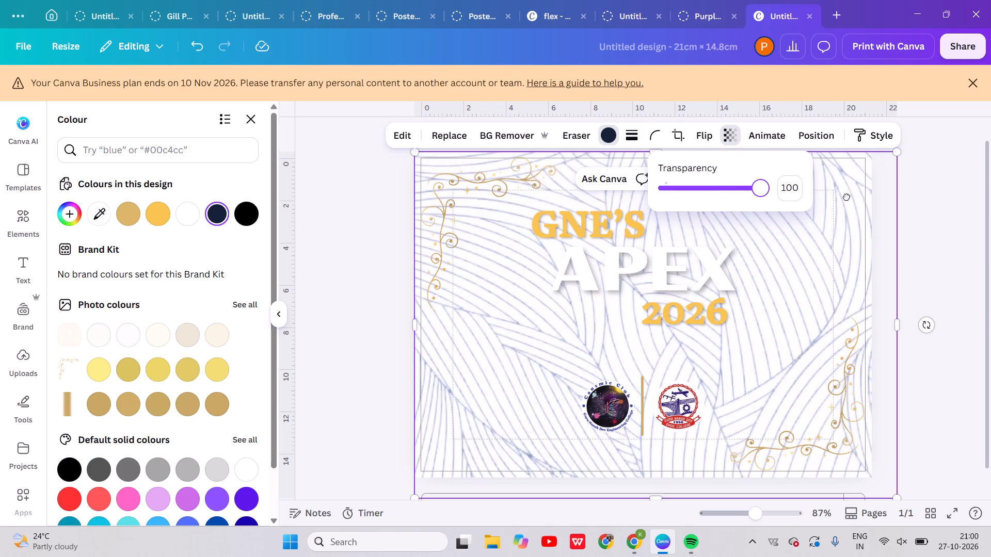
{"action": "left_click_drag", "start_coordinate": [846, 196], "coordinate": [619, 235]}
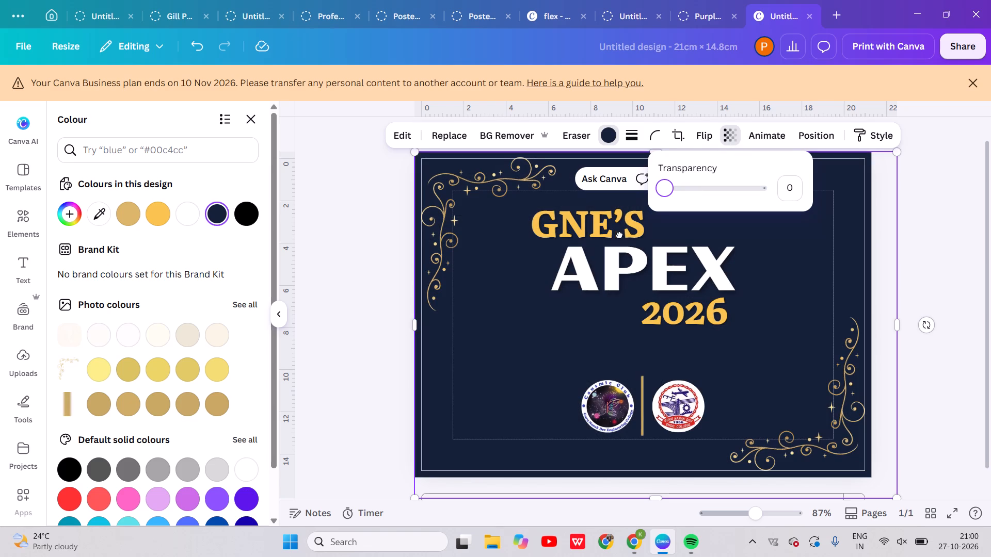
{"action": "left_click_drag", "start_coordinate": [619, 235], "coordinate": [672, 230]}
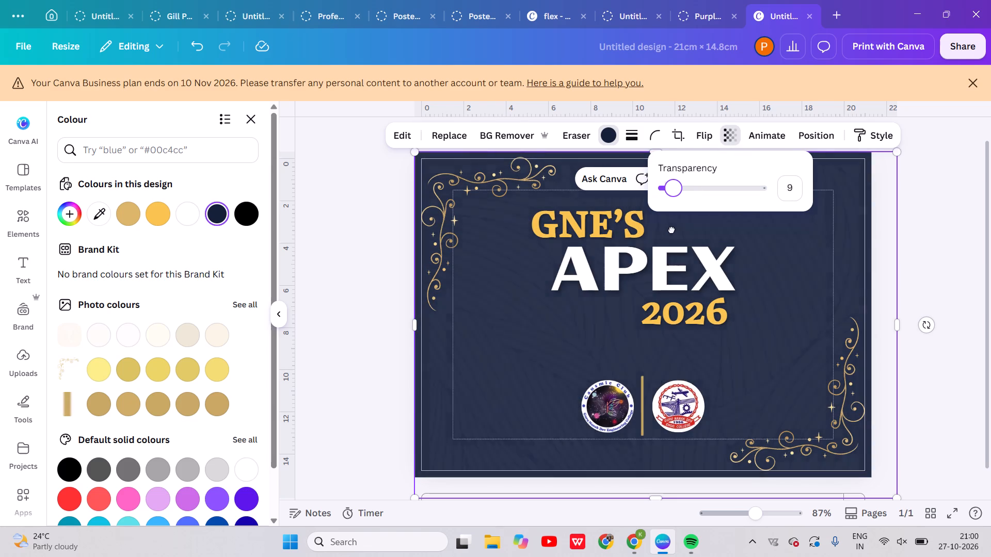
{"action": "left_click_drag", "start_coordinate": [672, 230], "coordinate": [668, 231]}
{"action": "left_click_drag", "start_coordinate": [668, 231], "coordinate": [670, 231]}
{"action": "left_click", "coordinate": [918, 188]}
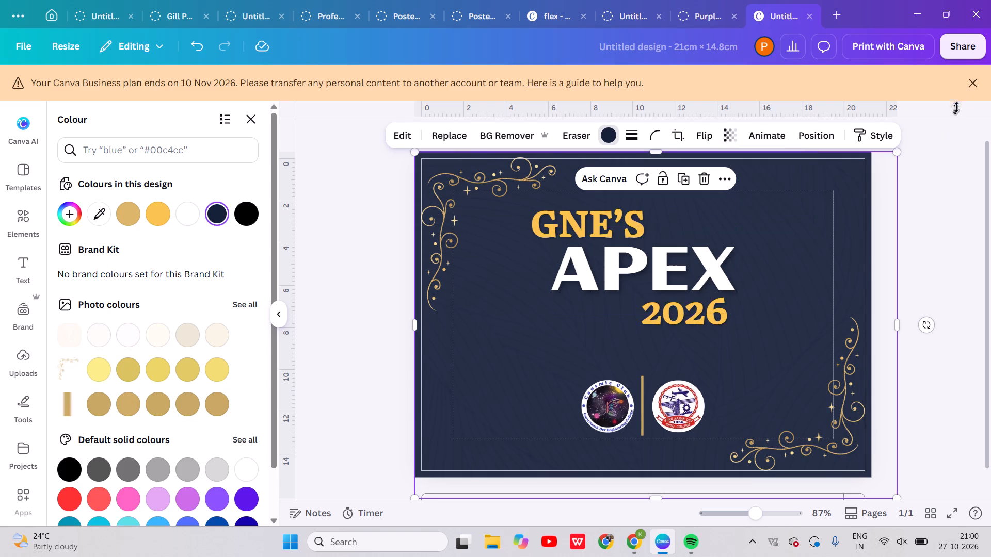
Present the design in full screen to check its overall look, and return to editing.
{"action": "left_click", "coordinate": [963, 50]}
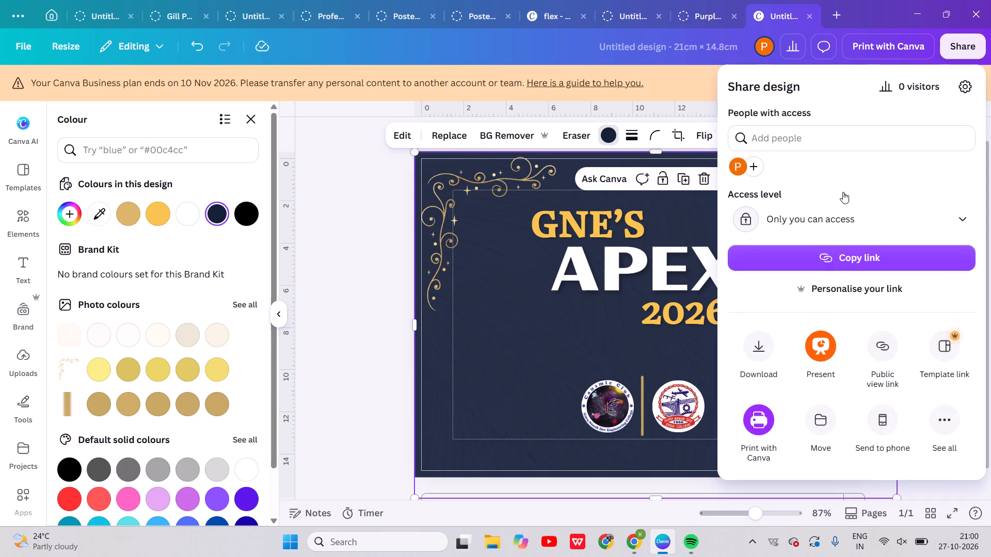
{"action": "left_click", "coordinate": [809, 345]}
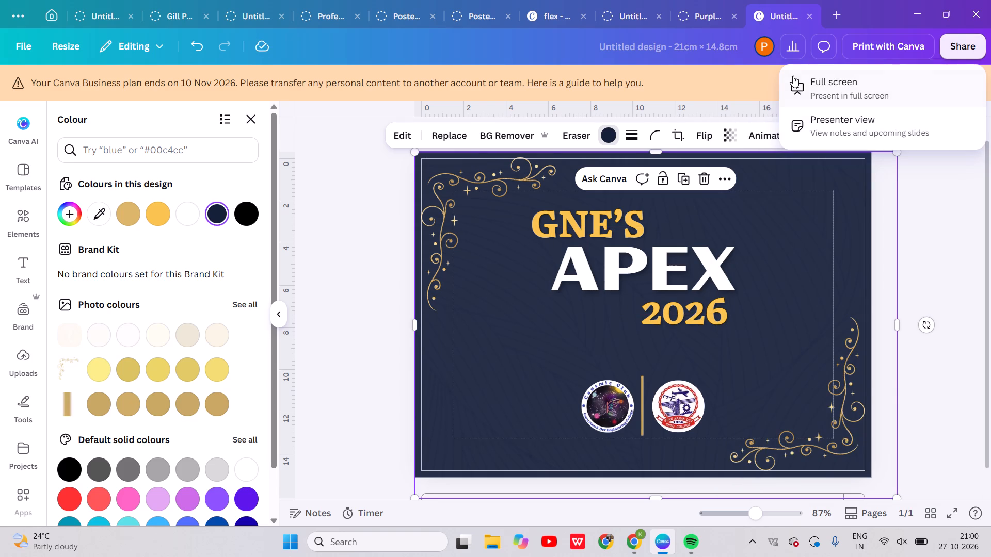
{"action": "left_click", "coordinate": [809, 85]}
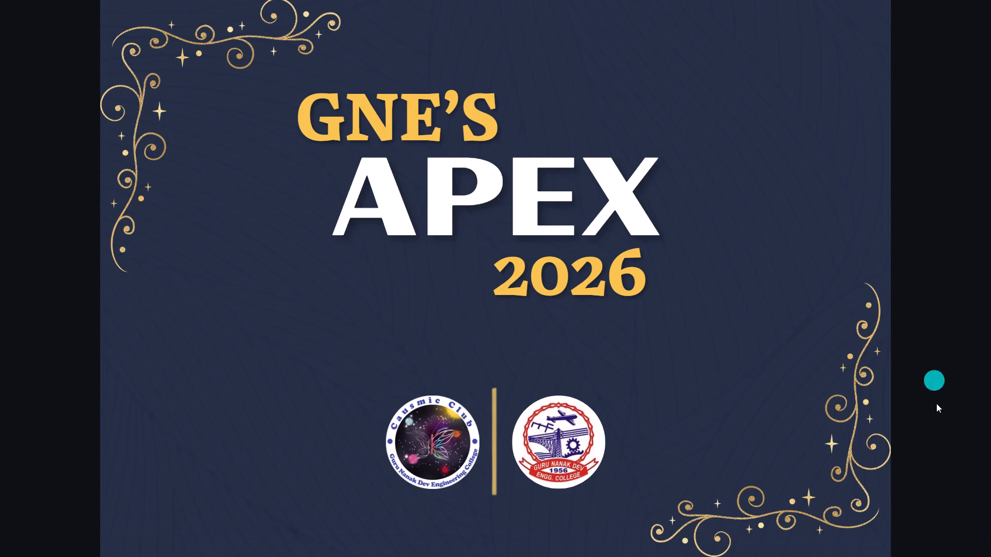
{"action": "left_click", "coordinate": [963, 540]}
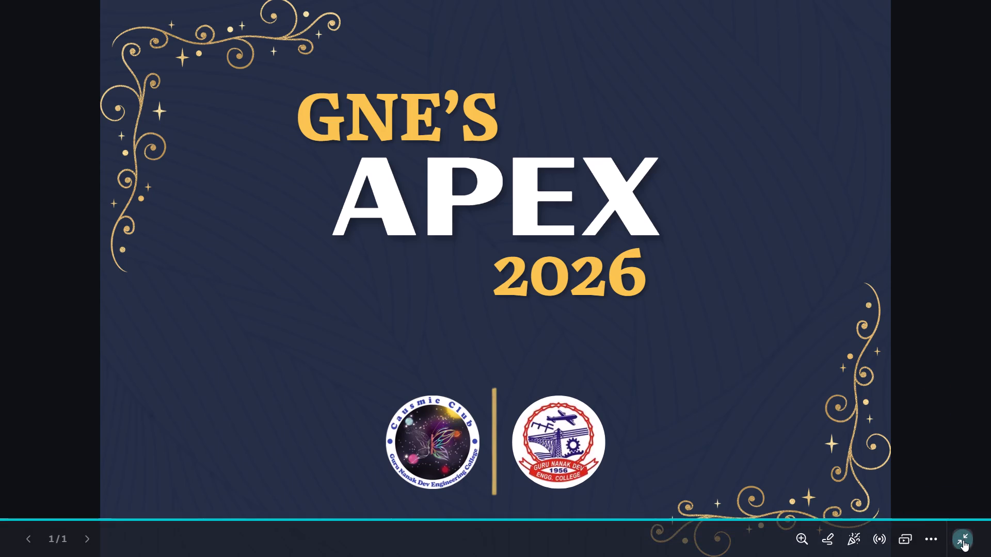
Nudge the lower-right gold flourish slightly left and the upper-left gold flourish slightly down from the page edges.
{"action": "left_click", "coordinate": [845, 424]}
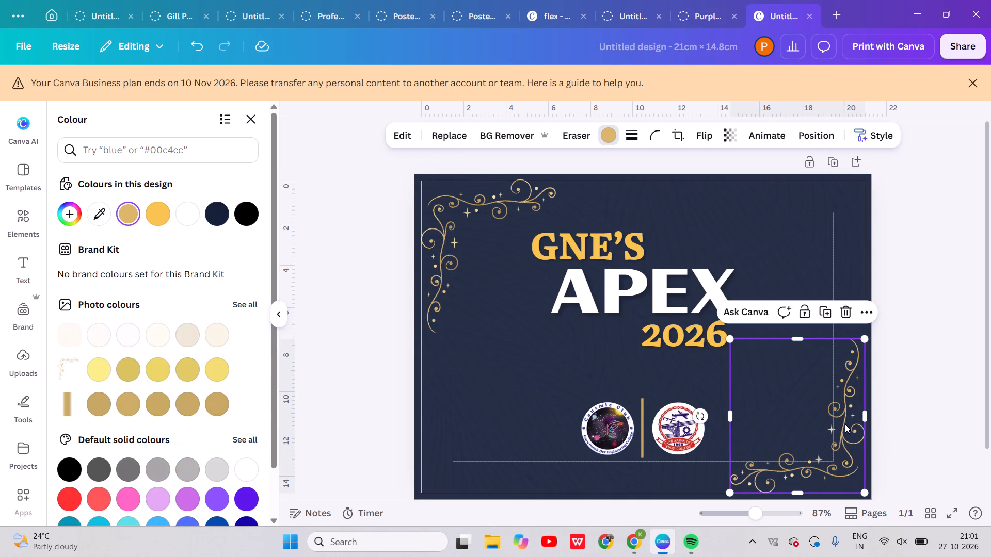
{"action": "key", "text": "Left"}
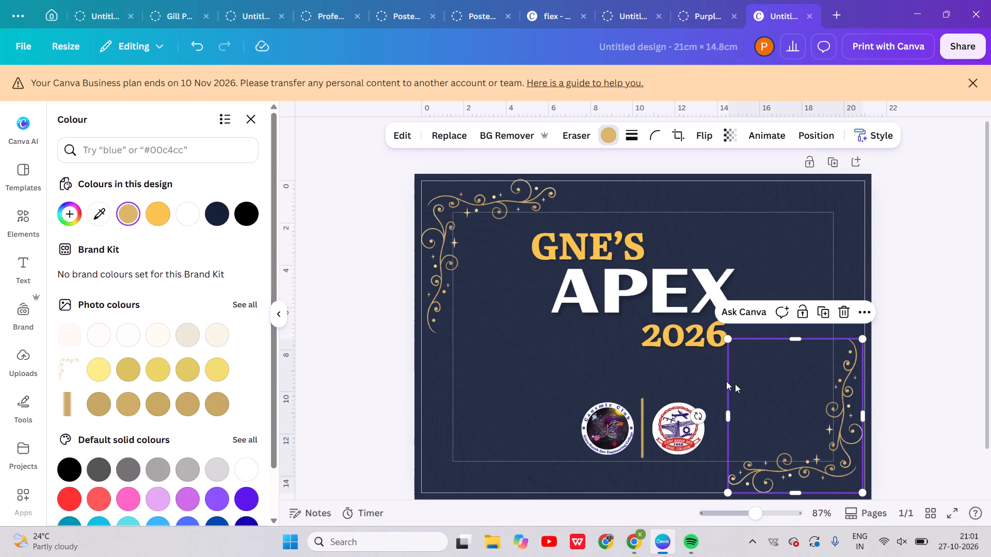
{"action": "left_click", "coordinate": [507, 217]}
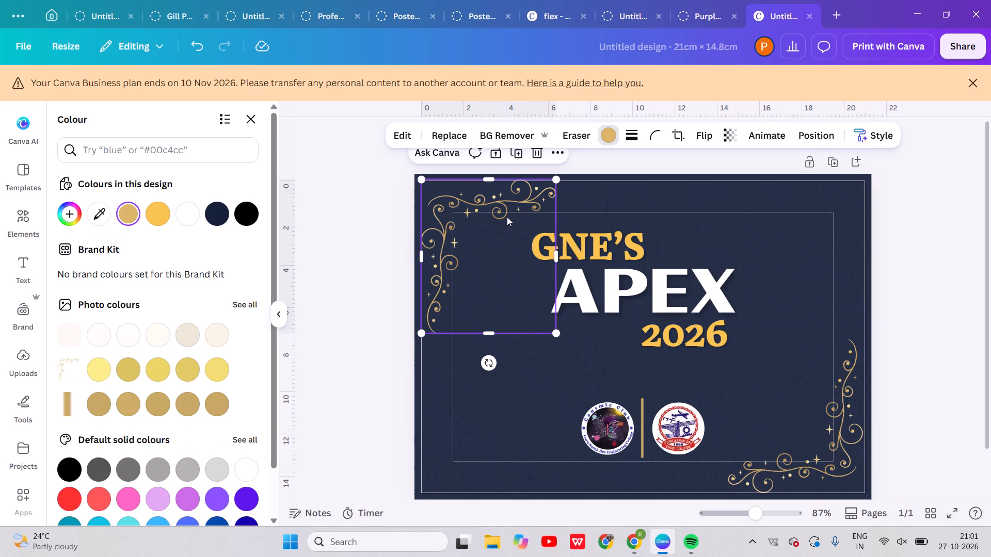
{"action": "key", "text": "Right"}
{"action": "key", "text": "Left"}
{"action": "key", "text": "Down"}
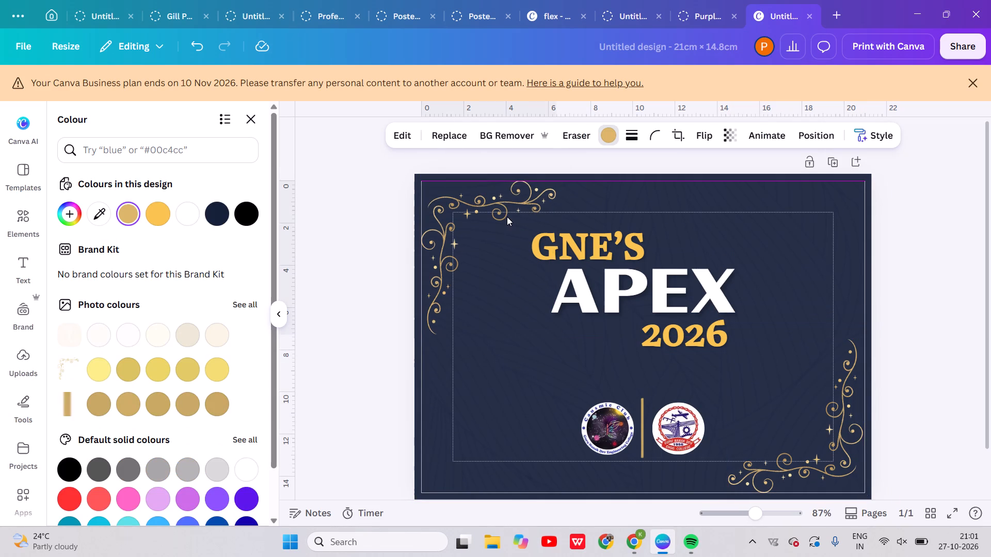
{"action": "key", "text": "Down"}
{"action": "key", "text": "Up"}
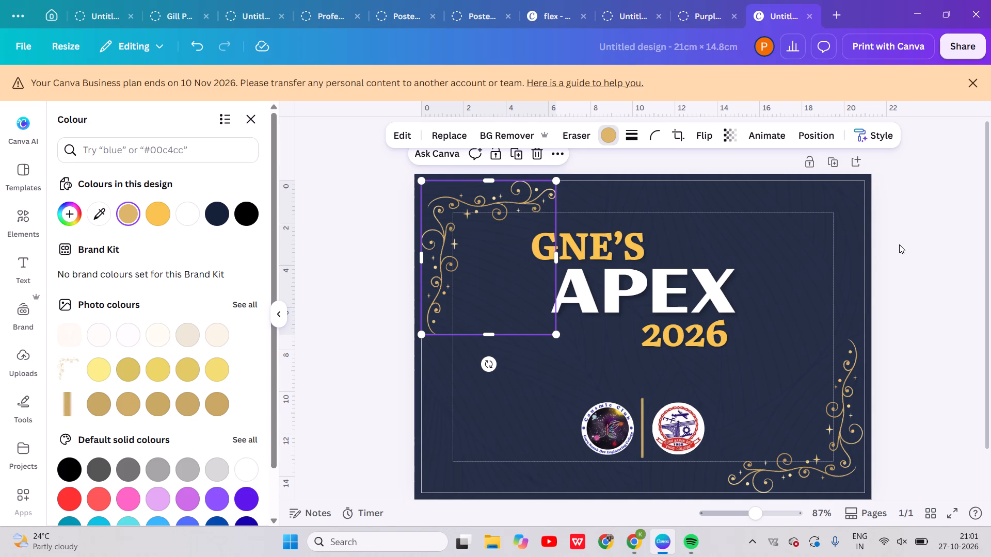
{"action": "left_click", "coordinate": [910, 276]}
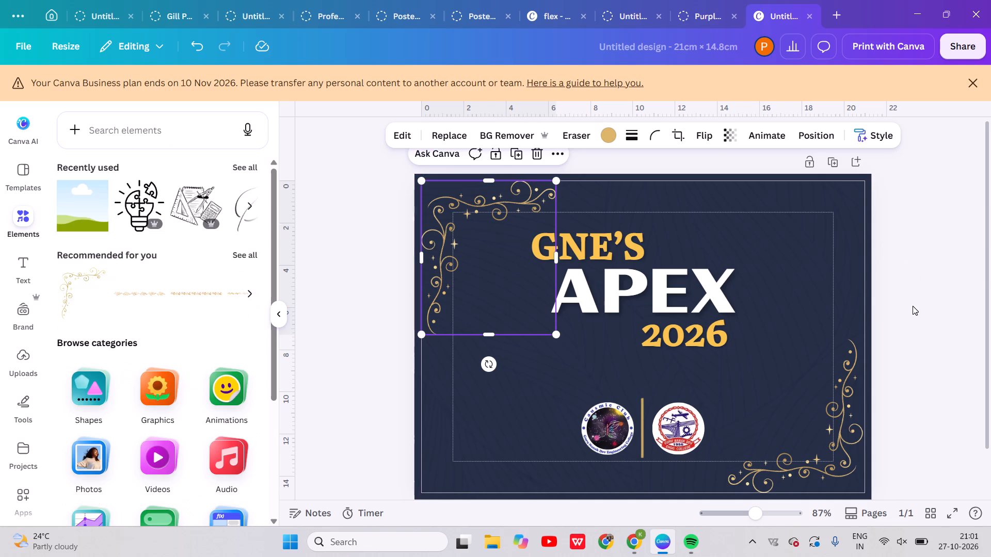
{"action": "left_click", "coordinate": [914, 306]}
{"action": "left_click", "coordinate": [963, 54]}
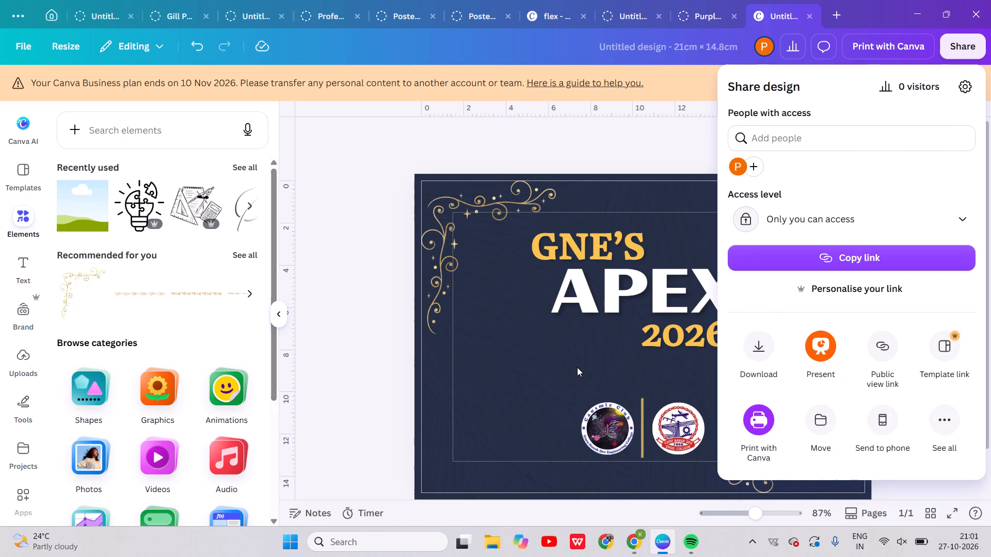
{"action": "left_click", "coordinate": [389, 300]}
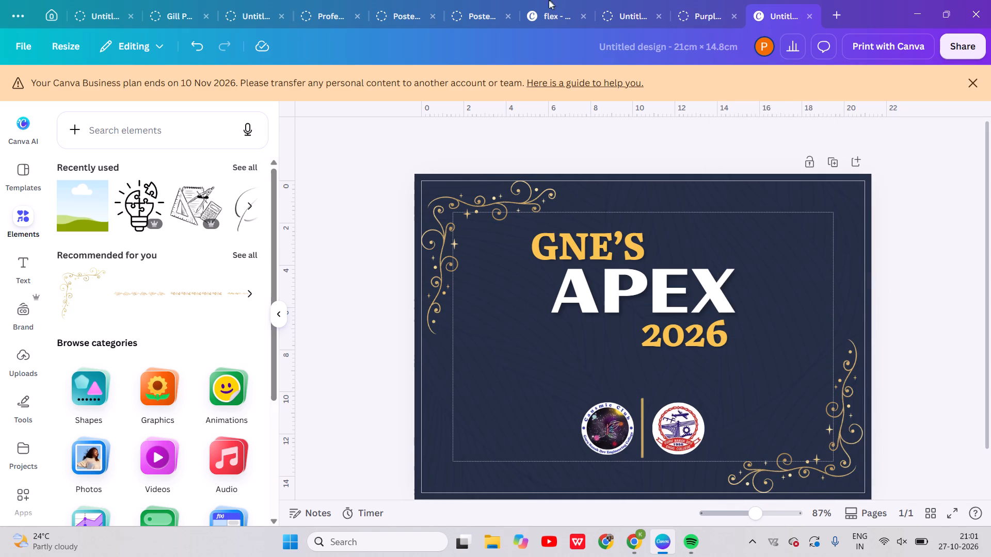
Switch to the flex design and open page 14, the Digital Identity banner.
{"action": "left_click", "coordinate": [542, 12]}
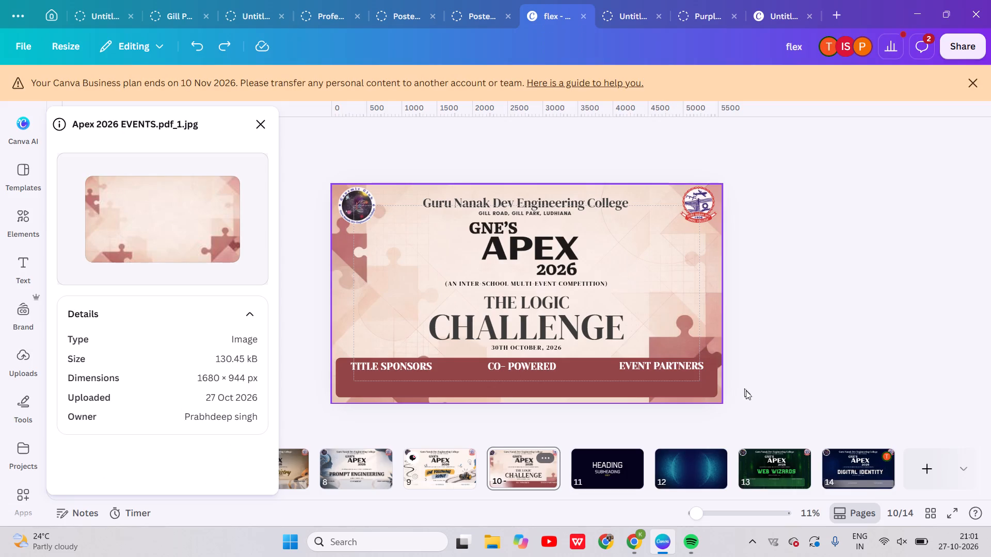
{"action": "left_click", "coordinate": [872, 484]}
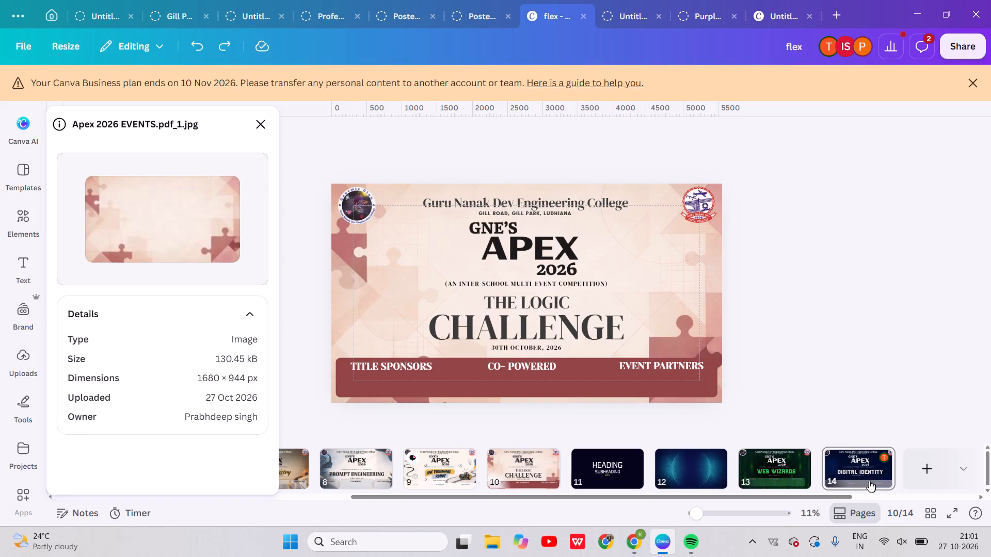
{"action": "left_click", "coordinate": [868, 478]}
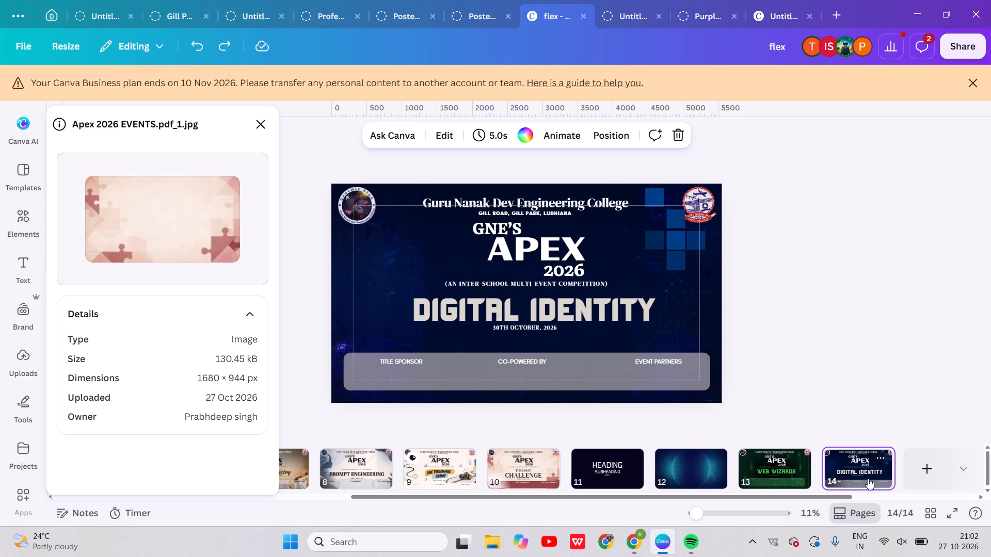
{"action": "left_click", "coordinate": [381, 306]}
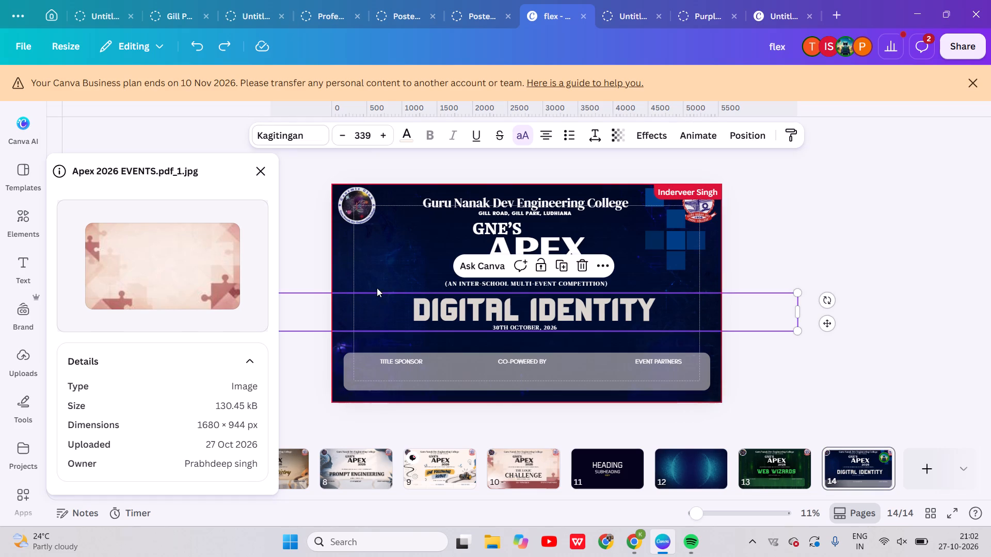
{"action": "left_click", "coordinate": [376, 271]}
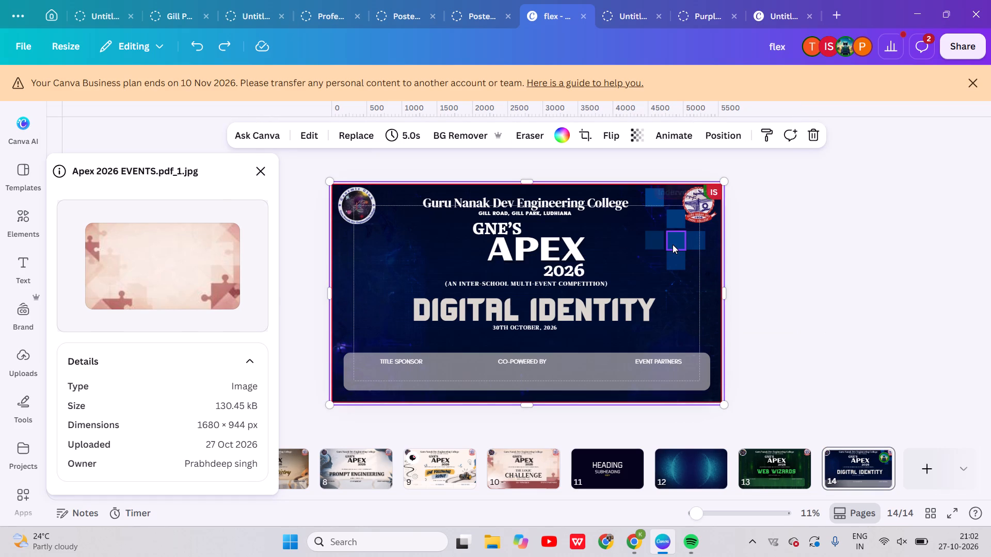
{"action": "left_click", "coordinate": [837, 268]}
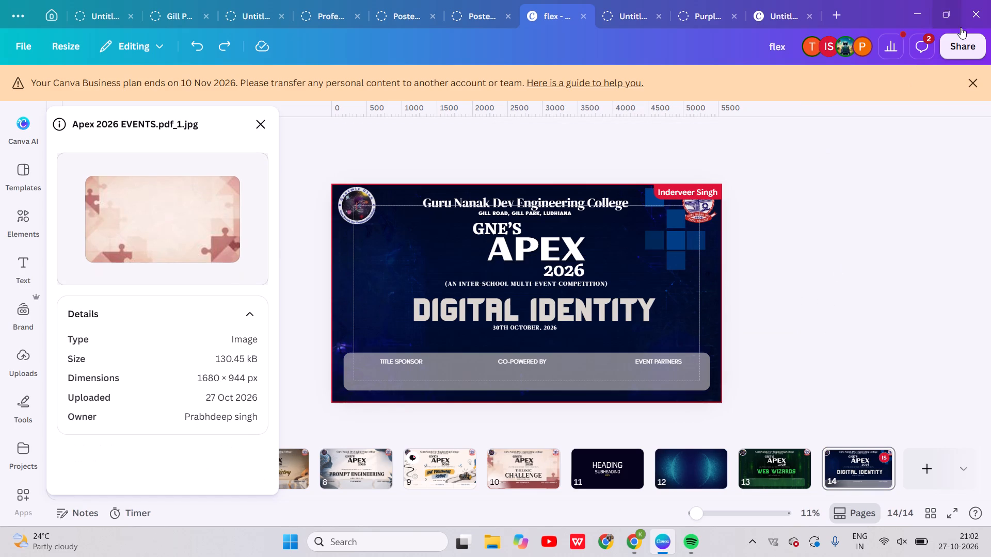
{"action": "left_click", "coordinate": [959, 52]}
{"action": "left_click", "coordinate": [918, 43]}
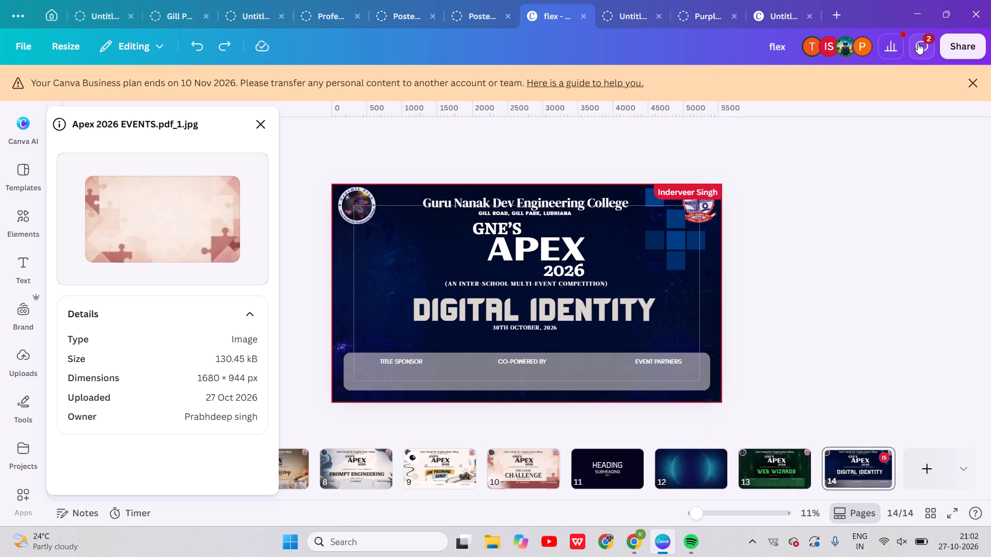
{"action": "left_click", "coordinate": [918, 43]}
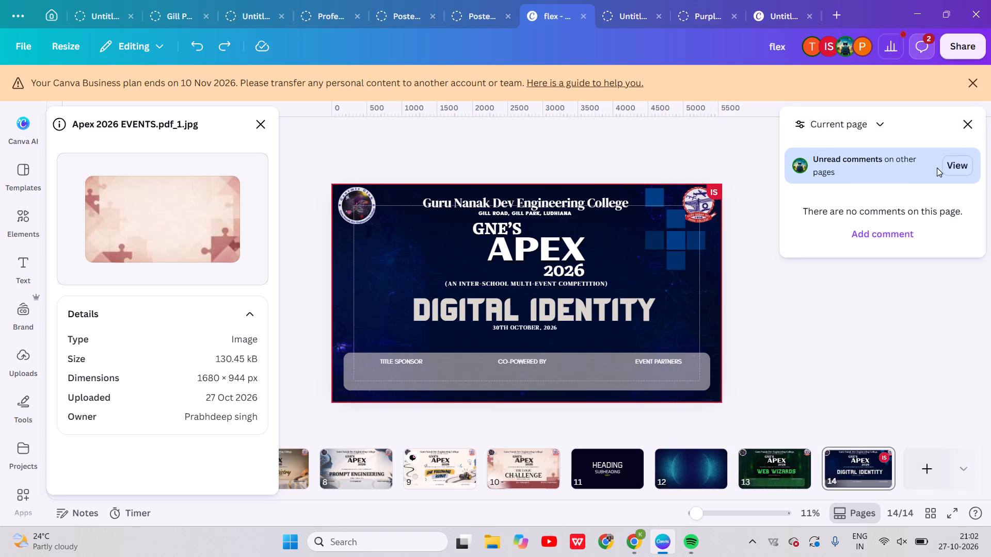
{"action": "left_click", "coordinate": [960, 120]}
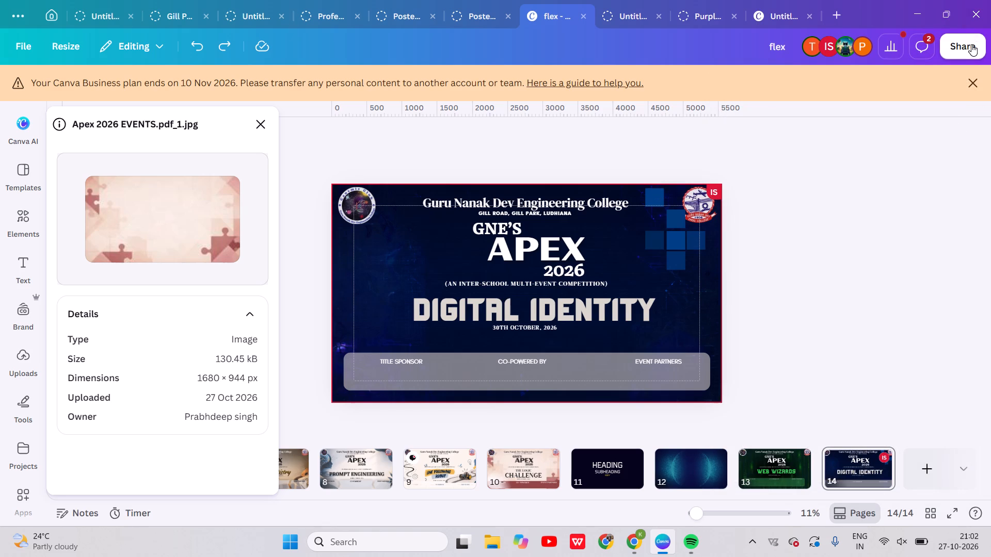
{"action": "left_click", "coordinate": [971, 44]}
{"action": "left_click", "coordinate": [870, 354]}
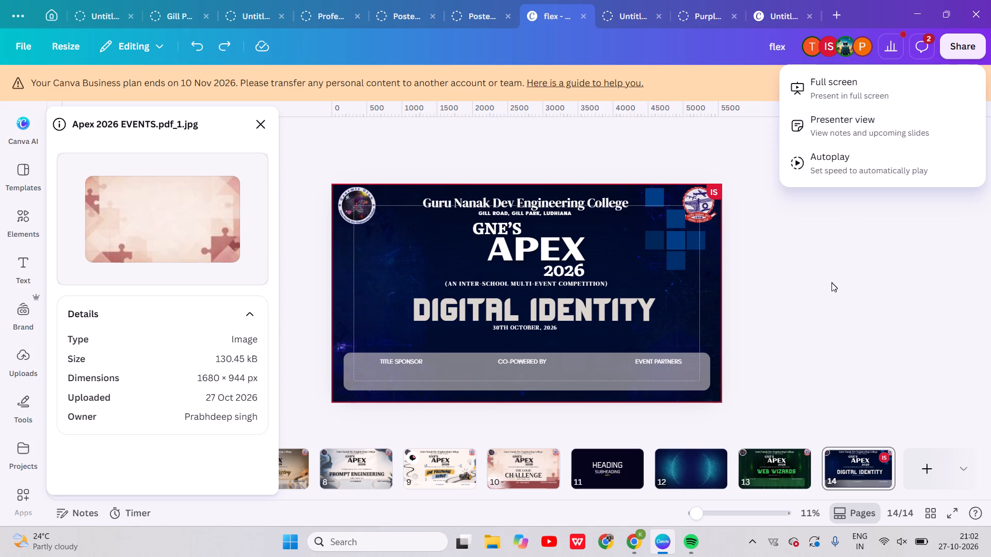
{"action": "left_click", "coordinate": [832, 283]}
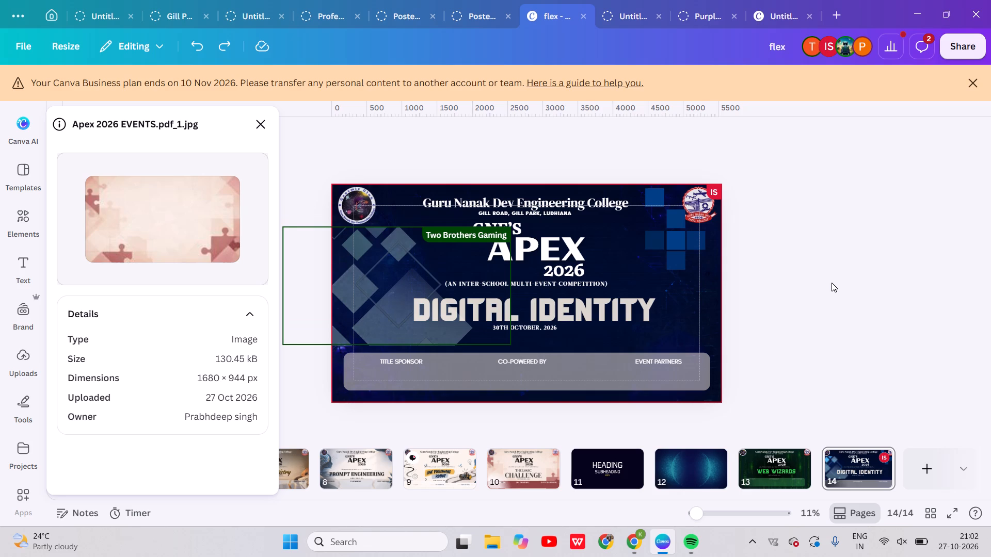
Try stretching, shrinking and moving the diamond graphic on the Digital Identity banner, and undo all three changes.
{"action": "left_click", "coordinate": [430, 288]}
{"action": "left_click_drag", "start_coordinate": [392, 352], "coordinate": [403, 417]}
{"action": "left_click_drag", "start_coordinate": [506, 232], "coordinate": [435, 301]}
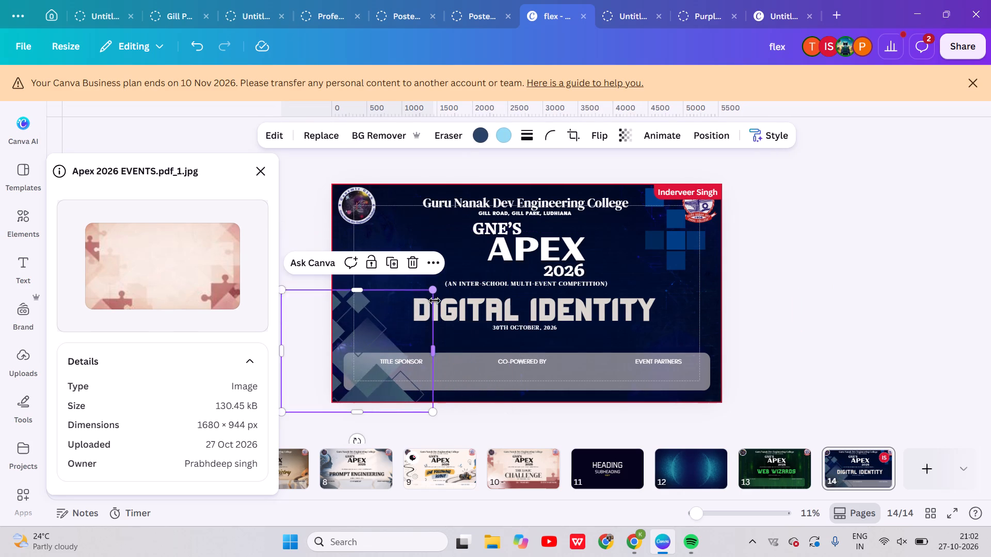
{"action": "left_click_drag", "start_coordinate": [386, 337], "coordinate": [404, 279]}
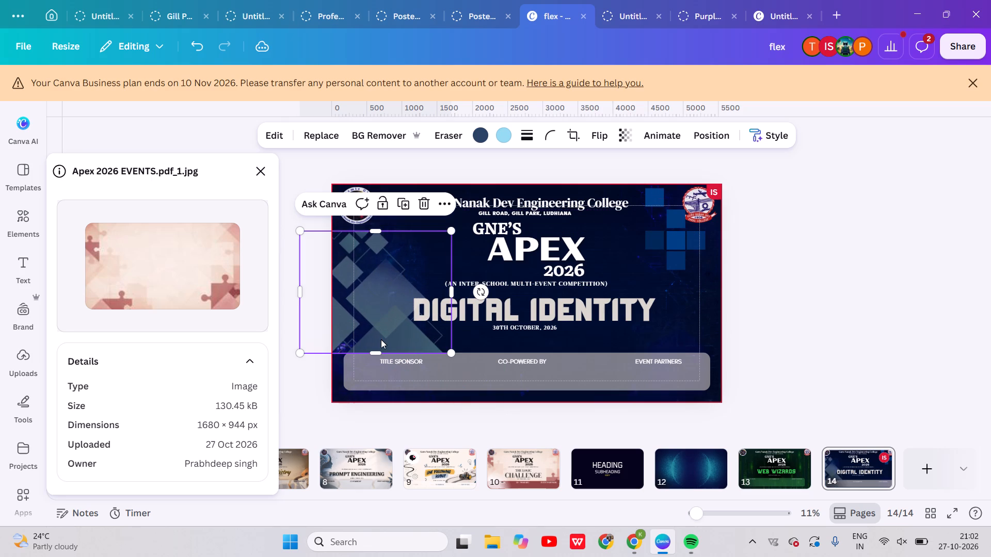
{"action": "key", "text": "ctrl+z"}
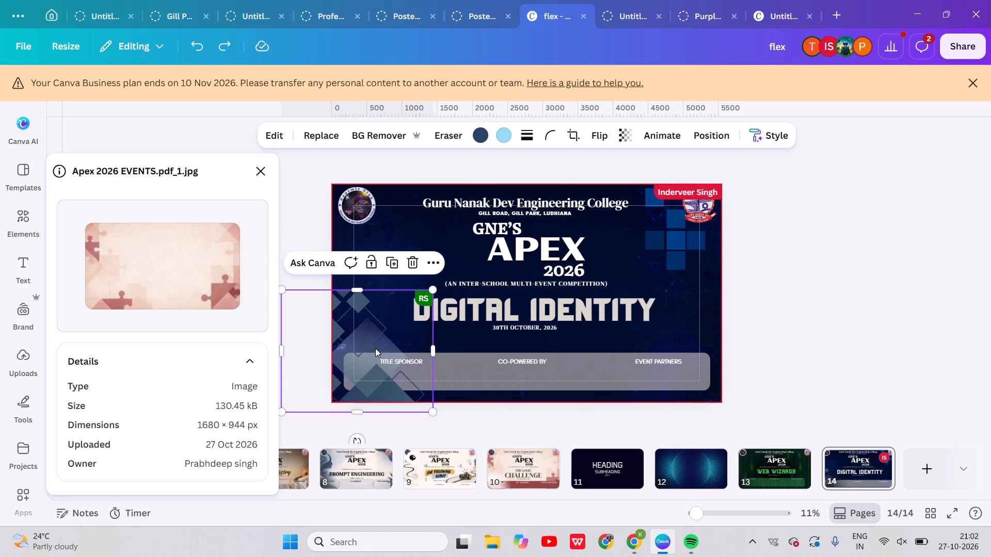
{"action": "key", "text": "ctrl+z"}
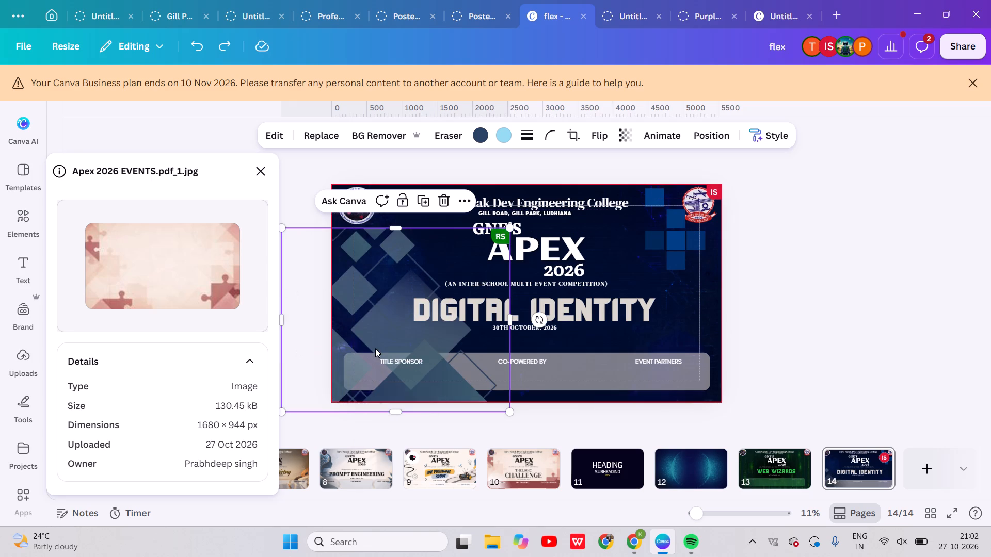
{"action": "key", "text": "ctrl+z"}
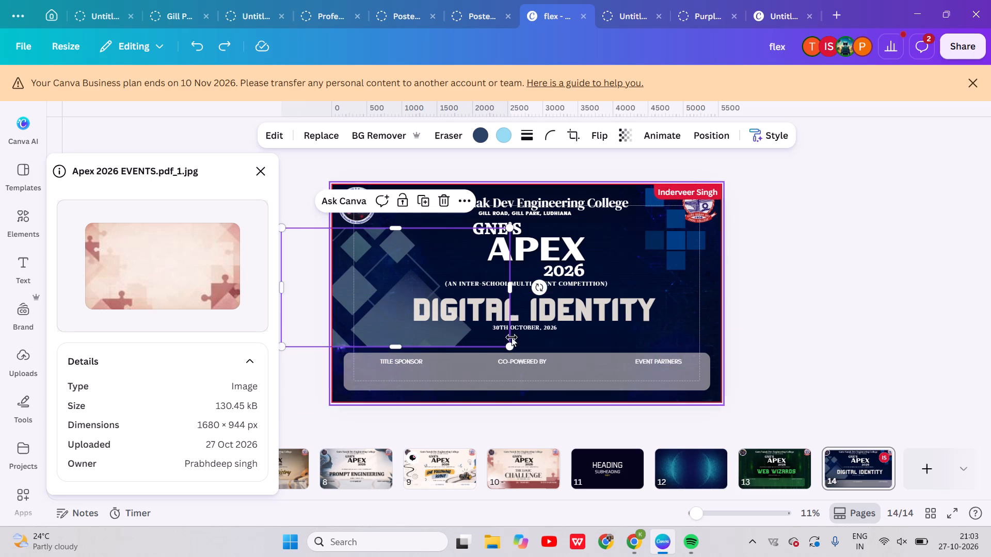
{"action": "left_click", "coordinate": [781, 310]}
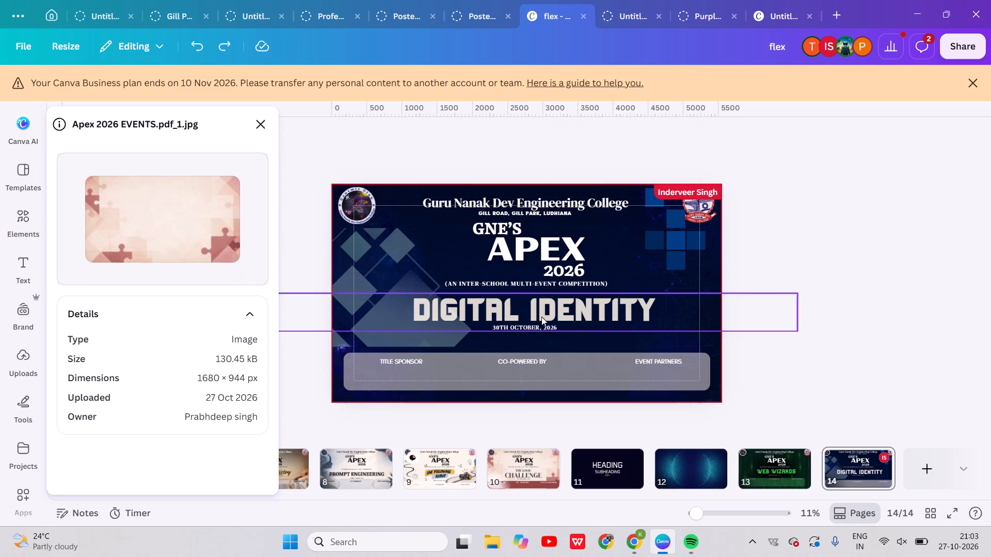
Stretch the diamond graphic on the Digital Identity banner downward to the page's bottom edge.
{"action": "left_click", "coordinate": [409, 340]}
{"action": "left_click_drag", "start_coordinate": [397, 347], "coordinate": [398, 393]}
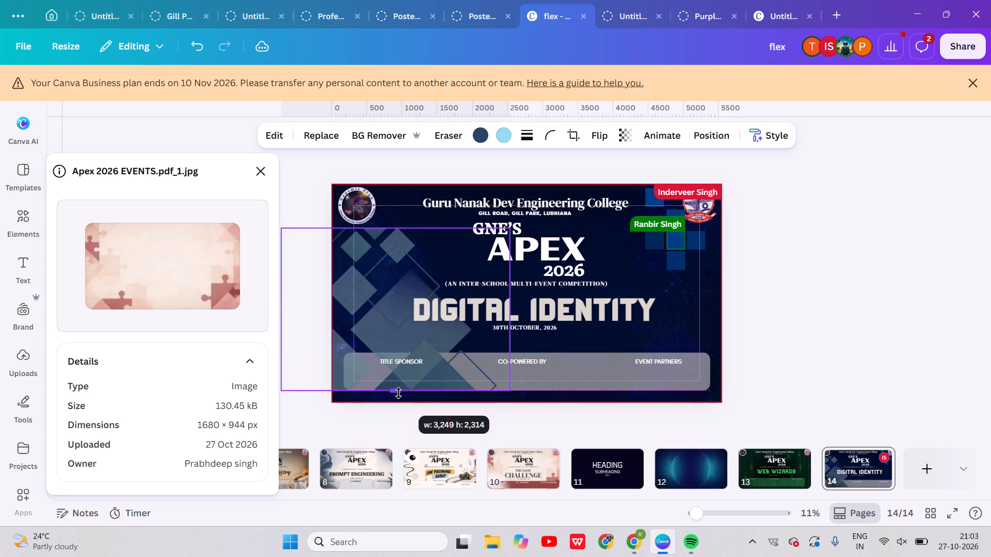
{"action": "left_click_drag", "start_coordinate": [398, 393], "coordinate": [399, 400]}
Bring the translucent grey sponsor bar to the front, above the diamond graphic.
{"action": "right_click", "coordinate": [629, 369]}
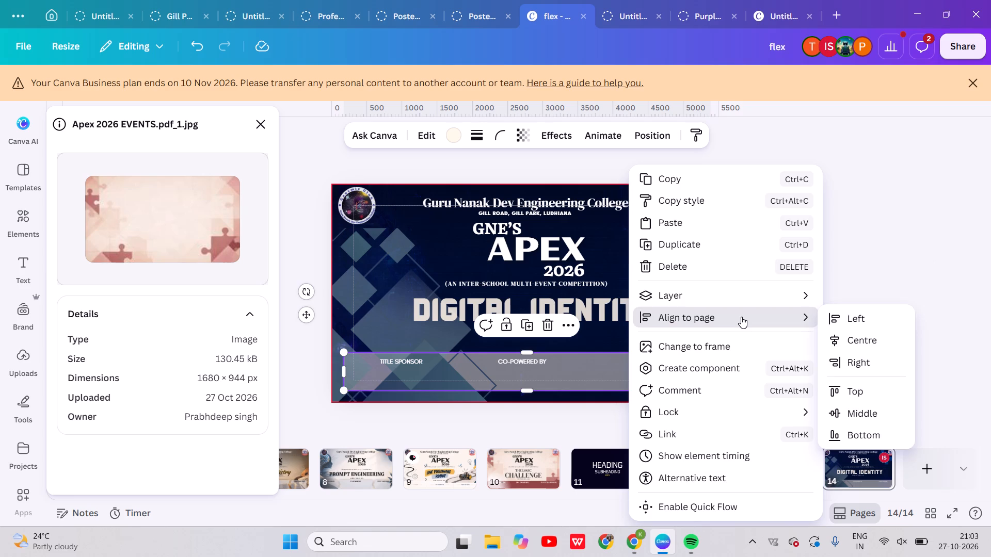
{"action": "left_click", "coordinate": [922, 228]}
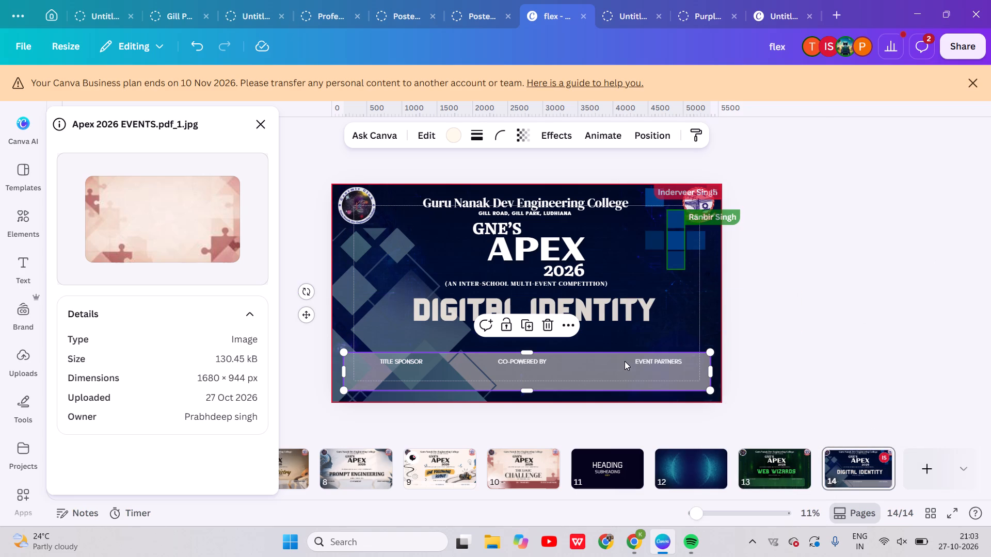
{"action": "right_click", "coordinate": [625, 361]}
{"action": "left_click", "coordinate": [666, 298]}
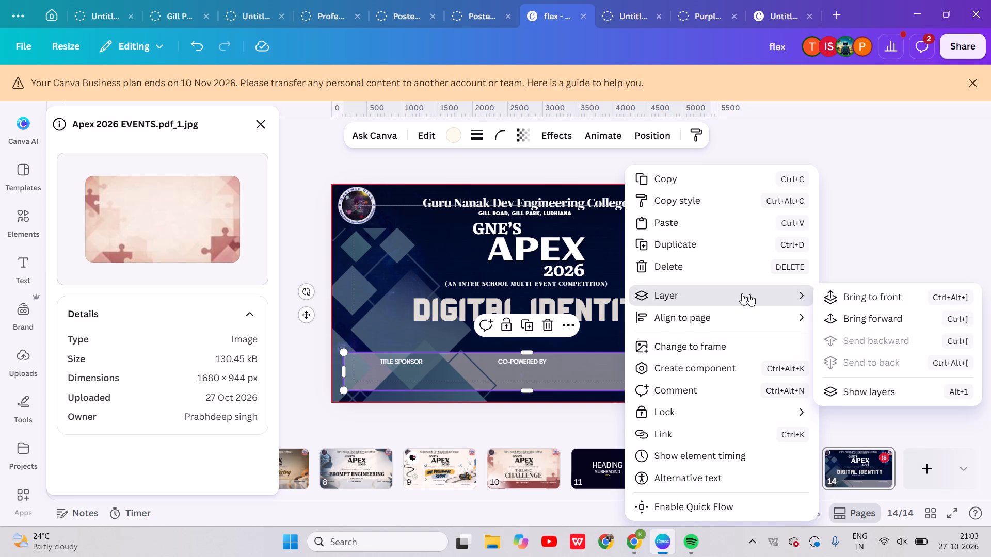
{"action": "left_click", "coordinate": [824, 297]}
{"action": "left_click", "coordinate": [875, 238]}
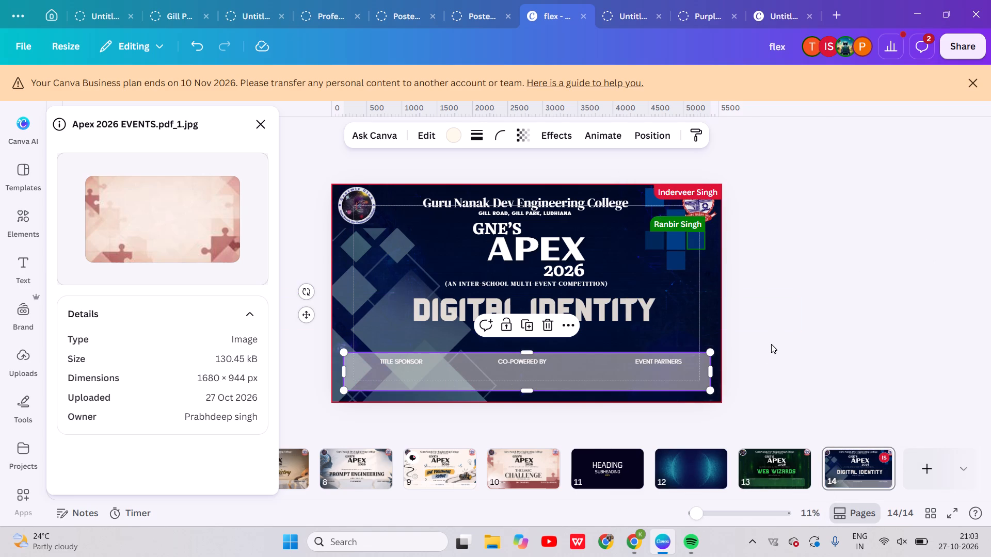
{"action": "left_click", "coordinate": [872, 336]}
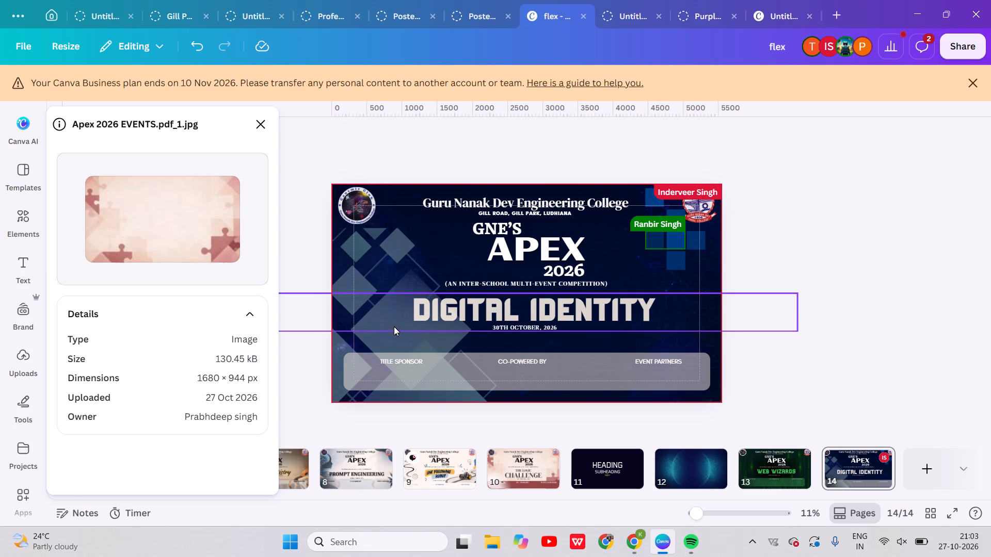
Set the diamond graphic's transparency value to 44.
{"action": "left_click", "coordinate": [352, 342]}
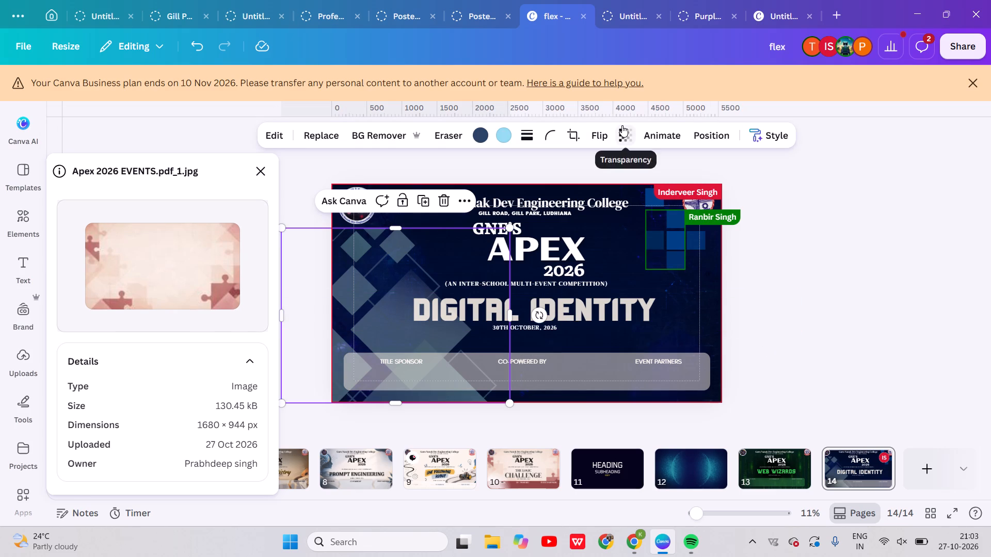
{"action": "left_click", "coordinate": [622, 128]}
{"action": "left_click_drag", "start_coordinate": [648, 182], "coordinate": [624, 184]}
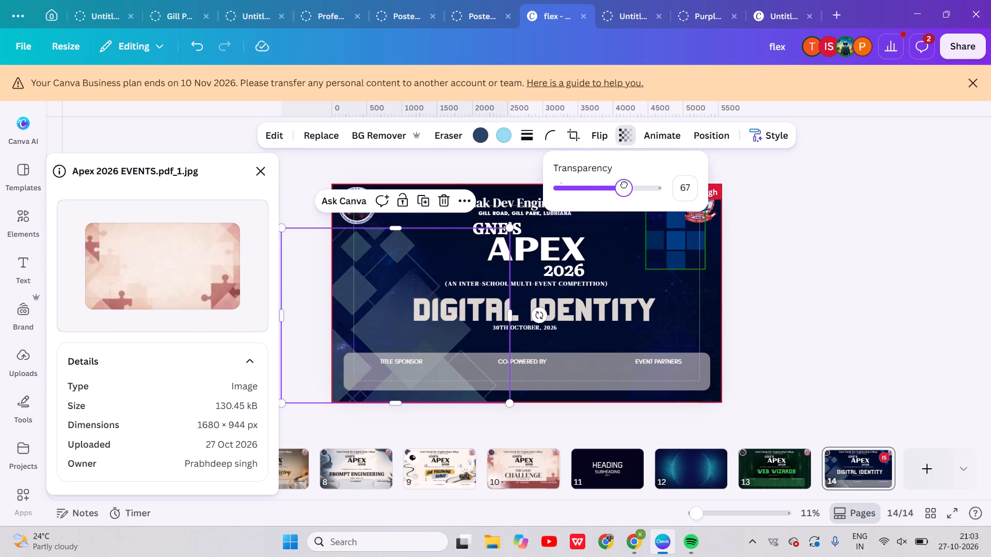
{"action": "left_click_drag", "start_coordinate": [624, 184], "coordinate": [601, 191]}
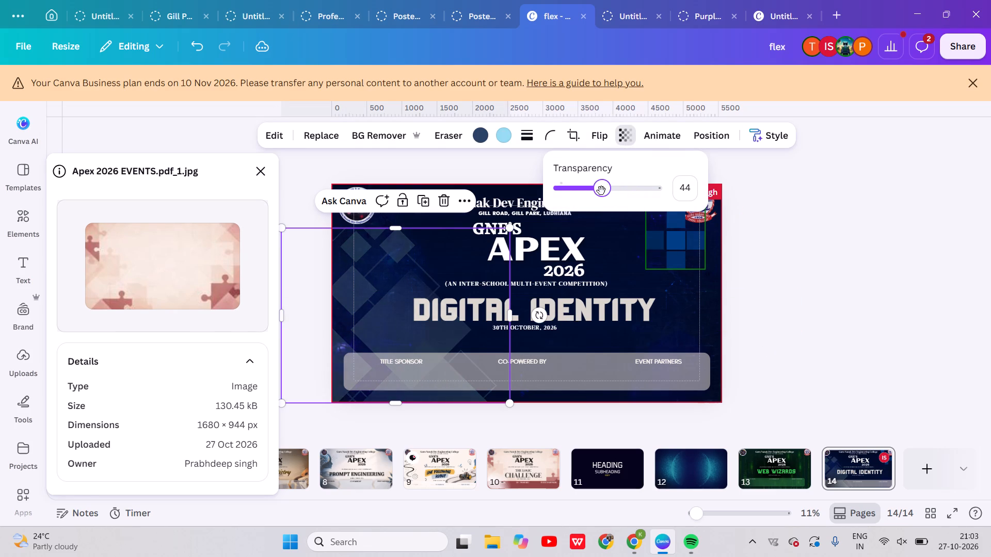
{"action": "left_click", "coordinate": [814, 300]}
{"action": "left_click", "coordinate": [814, 300]}
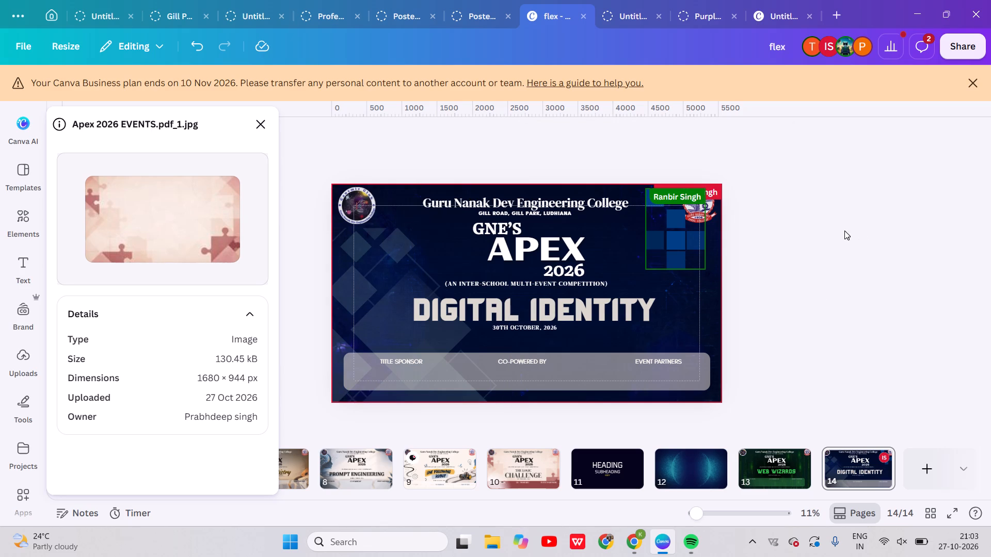
Move the diamond graphic up and further past the banner's left edge, and stretch it down to the page's bottom edge.
{"action": "left_click_drag", "start_coordinate": [347, 283], "coordinate": [343, 253]}
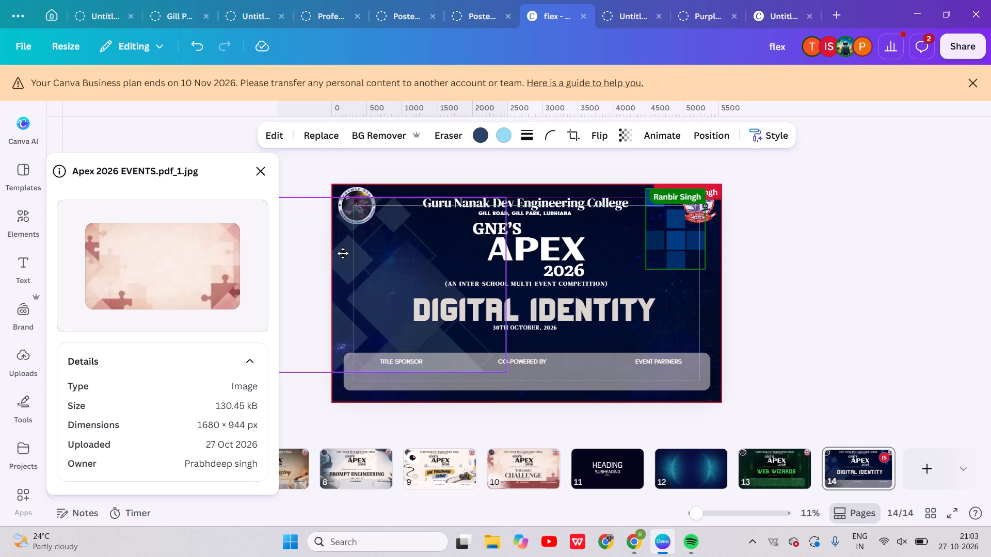
{"action": "left_click_drag", "start_coordinate": [343, 253], "coordinate": [331, 248]}
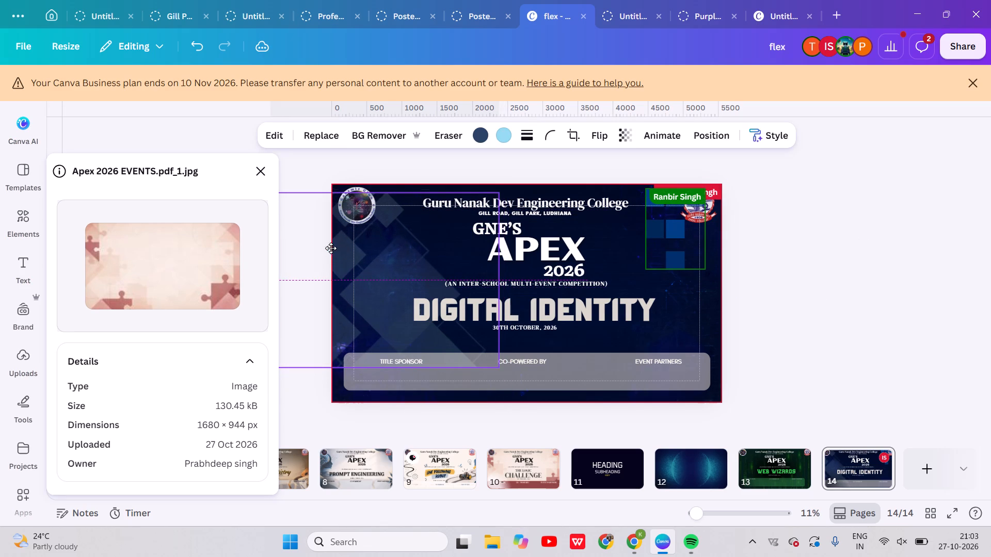
{"action": "left_click_drag", "start_coordinate": [331, 248], "coordinate": [317, 248]}
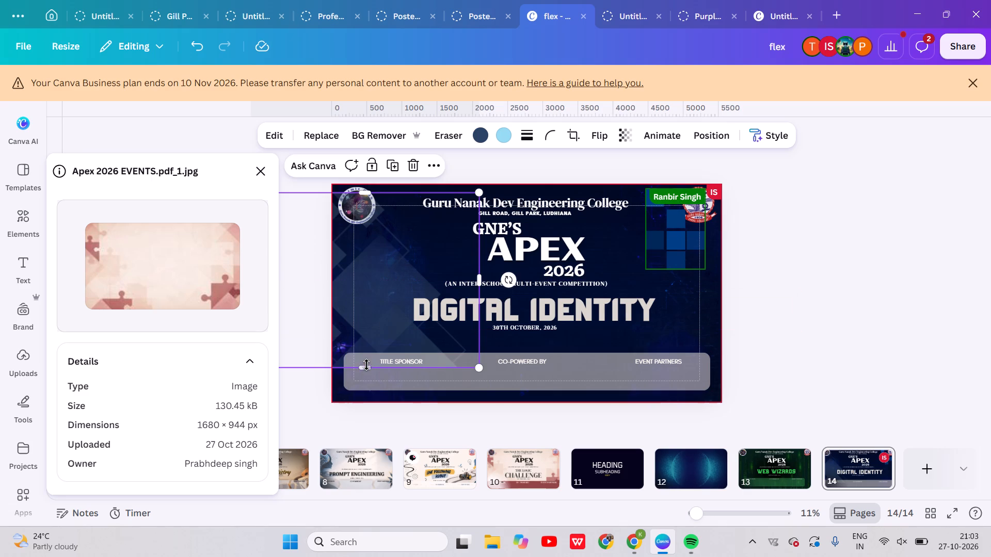
{"action": "left_click_drag", "start_coordinate": [366, 369], "coordinate": [366, 398]}
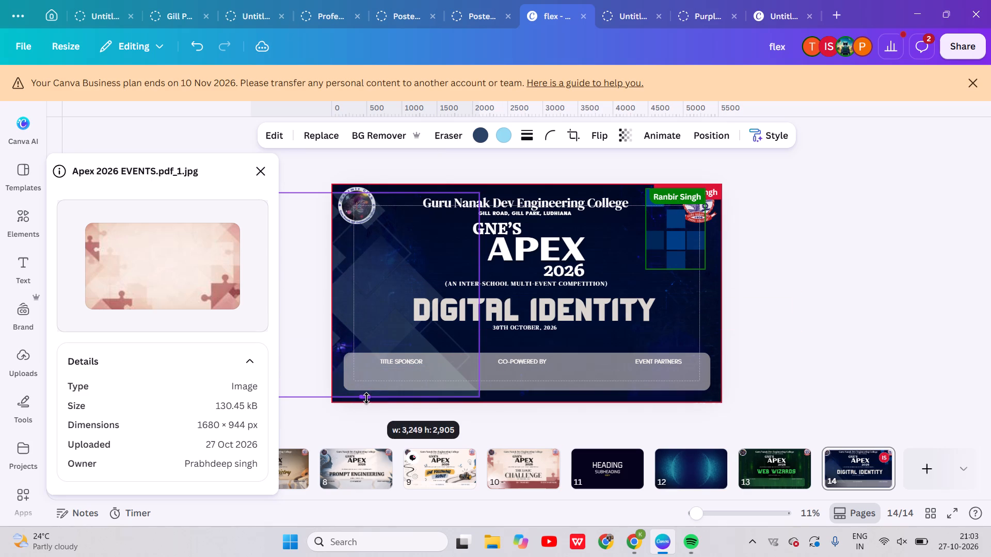
{"action": "left_click_drag", "start_coordinate": [366, 398], "coordinate": [365, 424]}
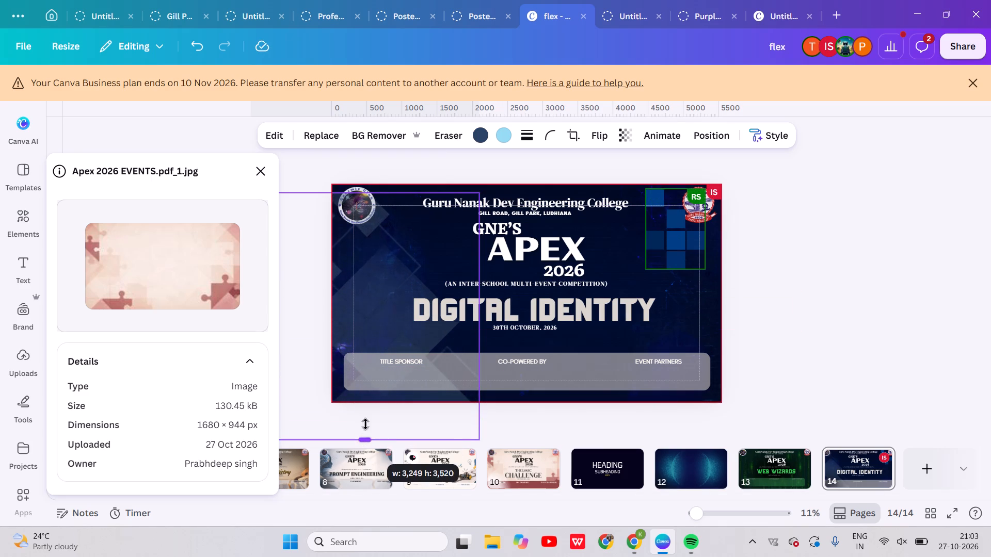
{"action": "left_click_drag", "start_coordinate": [365, 424], "coordinate": [365, 407]}
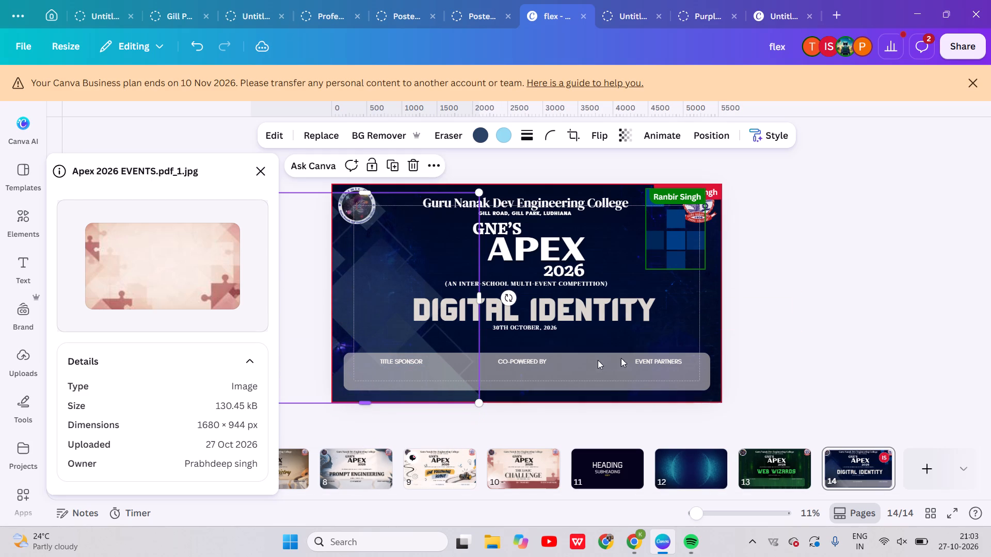
{"action": "left_click", "coordinate": [875, 337]}
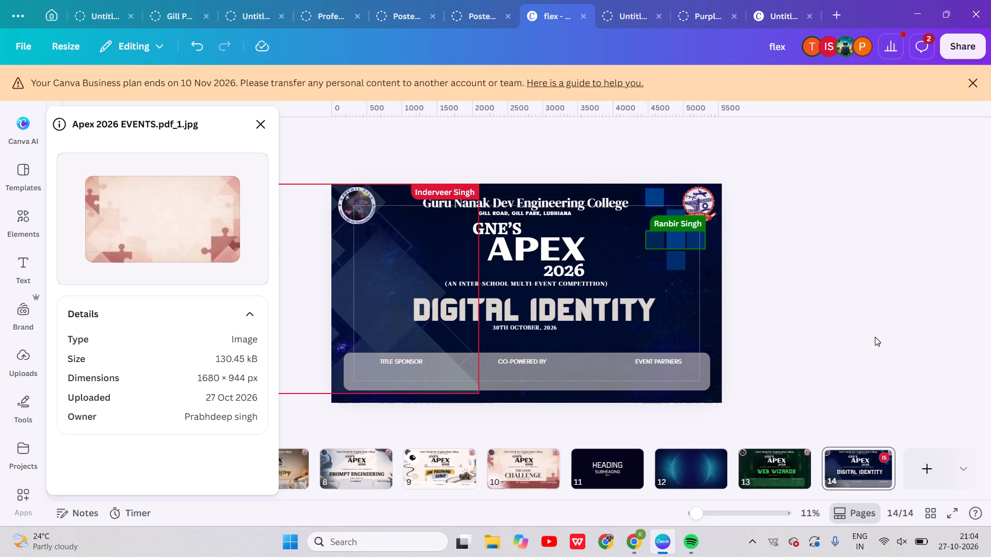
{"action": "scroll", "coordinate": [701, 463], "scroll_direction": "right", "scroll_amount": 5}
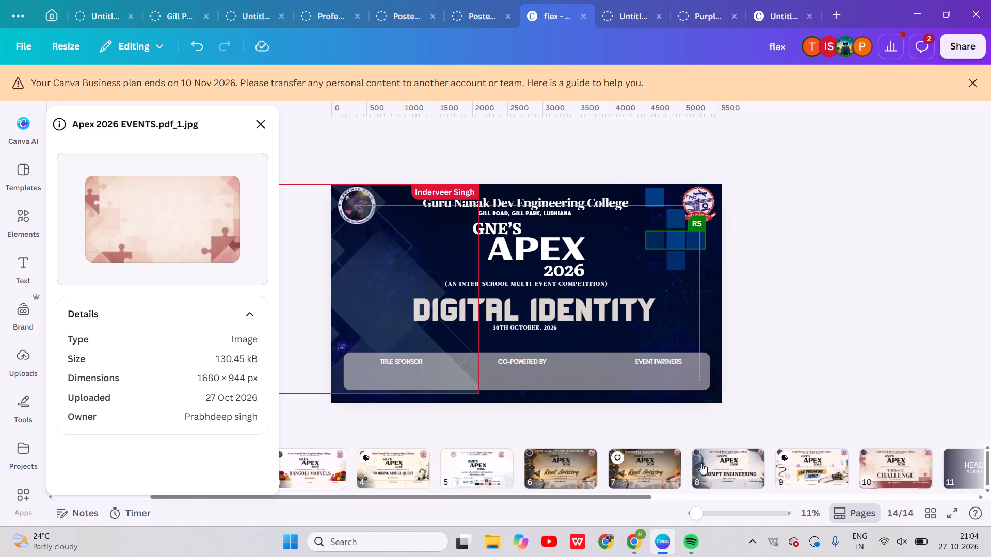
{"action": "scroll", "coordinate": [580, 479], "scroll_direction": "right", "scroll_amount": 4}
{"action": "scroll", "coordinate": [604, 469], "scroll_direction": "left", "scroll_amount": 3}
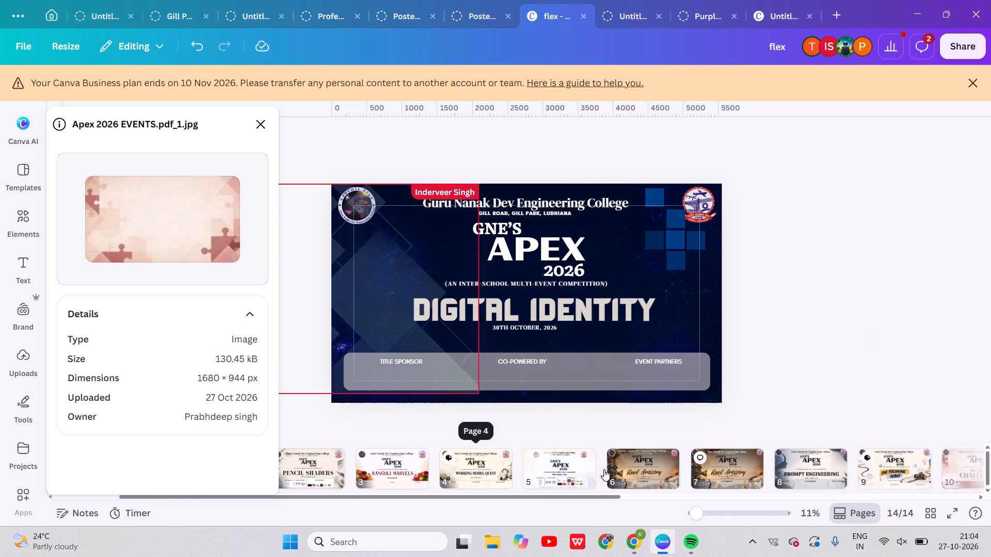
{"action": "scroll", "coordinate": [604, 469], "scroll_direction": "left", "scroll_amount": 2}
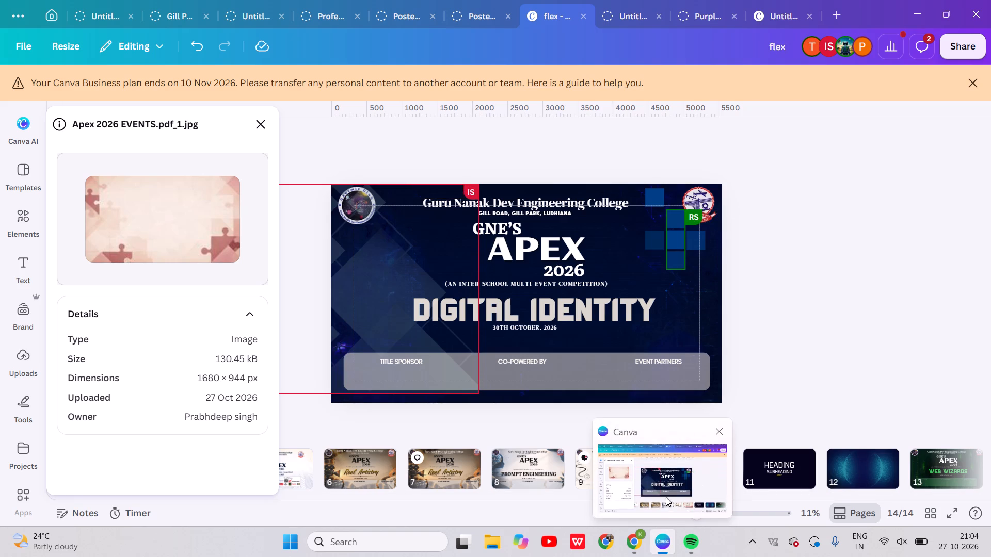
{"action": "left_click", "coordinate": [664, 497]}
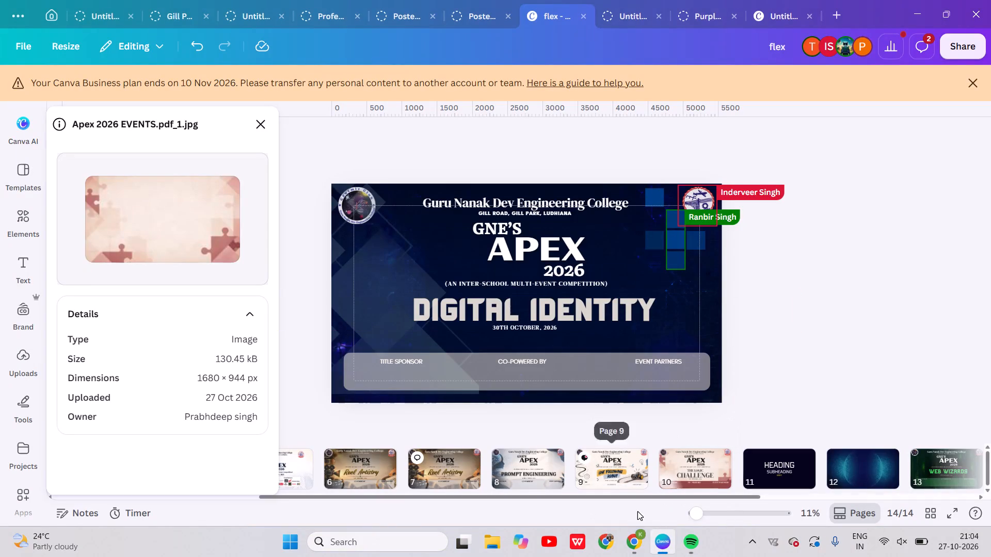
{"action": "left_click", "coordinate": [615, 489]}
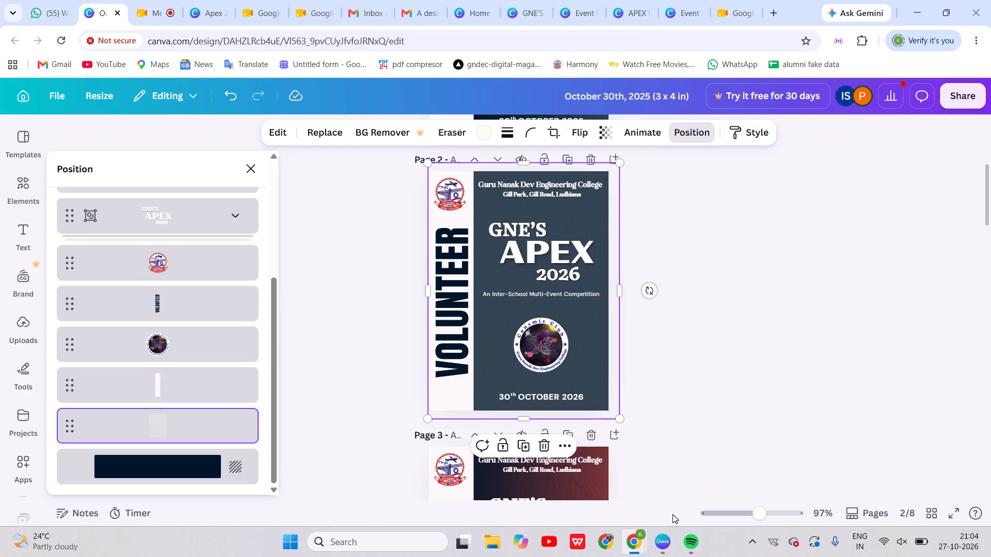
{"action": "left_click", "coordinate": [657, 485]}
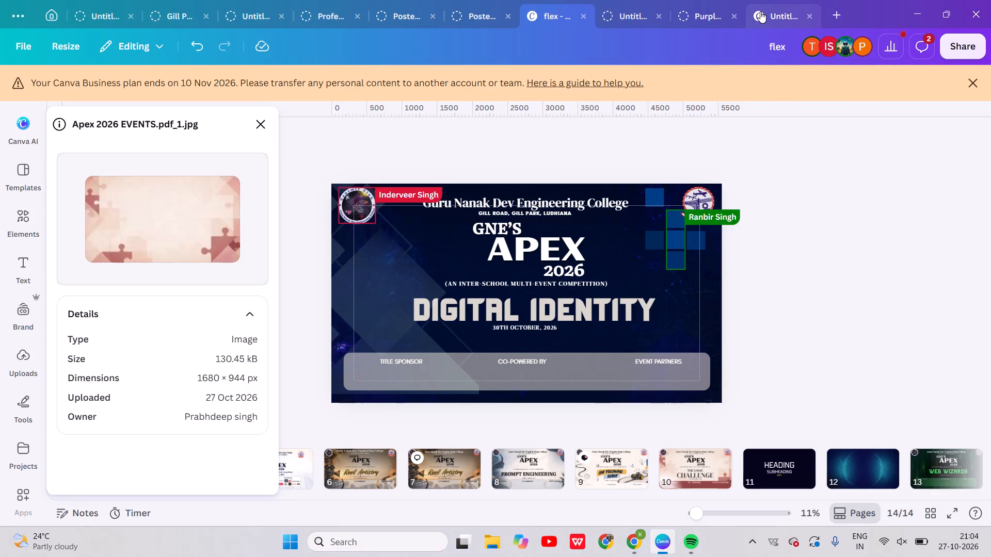
Switch to the navy and gold GNE'S APEX 2026 design and download it as a PNG.
{"action": "left_click", "coordinate": [760, 11]}
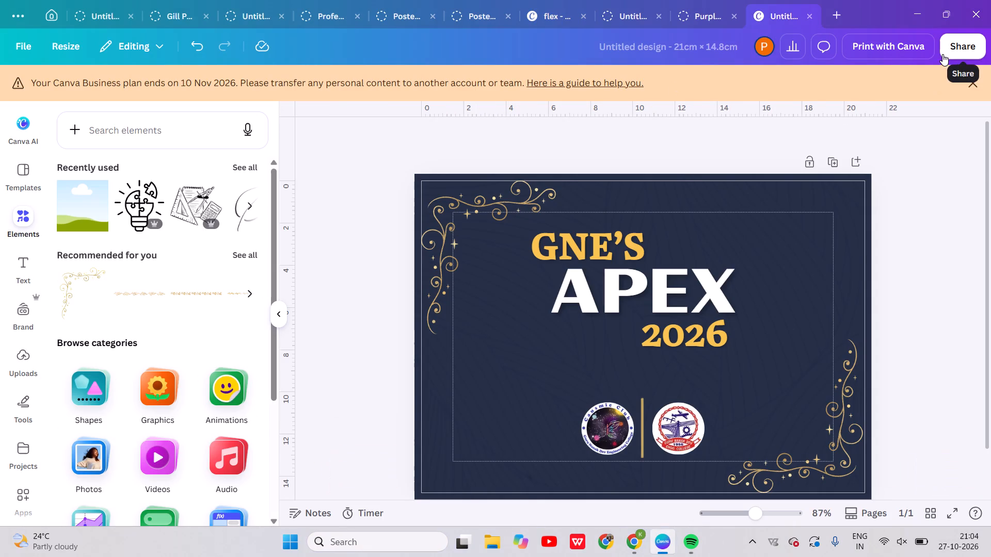
{"action": "left_click", "coordinate": [944, 53]}
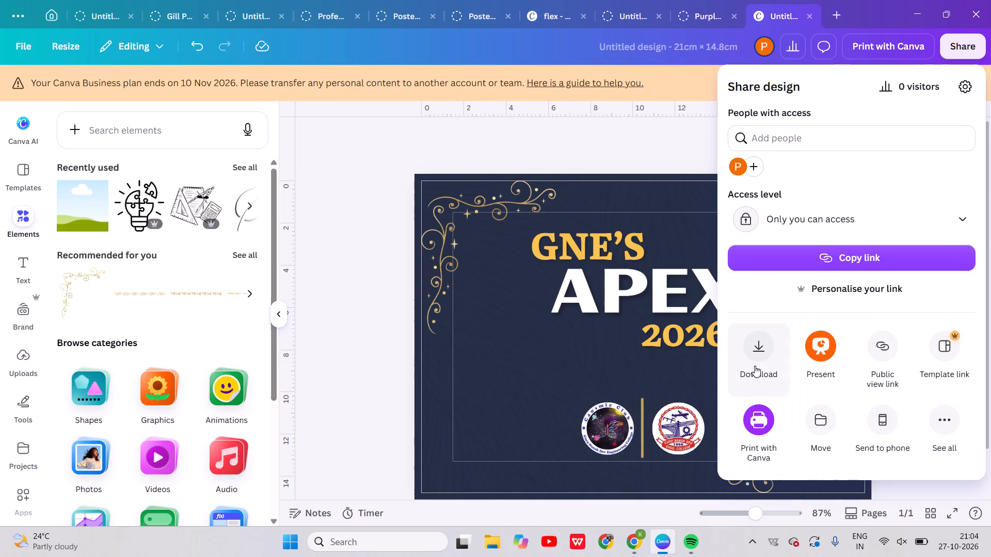
{"action": "left_click", "coordinate": [755, 366]}
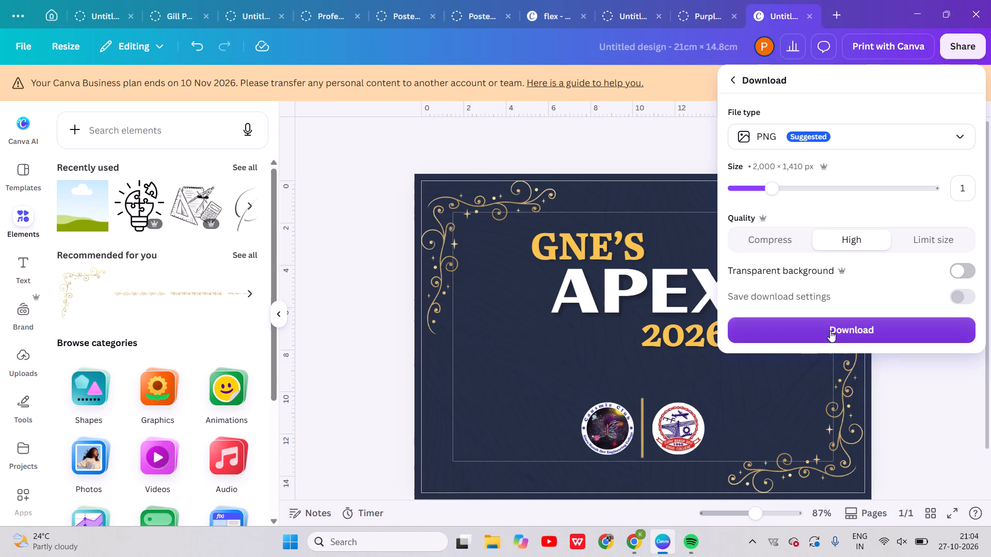
Download the card design as a PNG and save it in the Downloads folder under the file name card.
{"action": "left_click", "coordinate": [830, 331]}
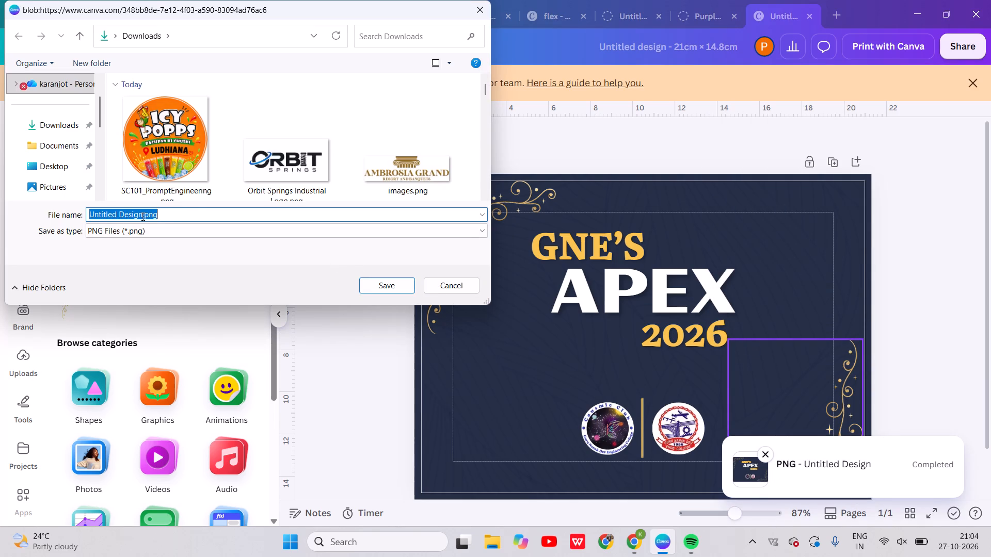
{"action": "left_click", "coordinate": [142, 214]}
{"action": "key", "text": "BackSpace"}
{"action": "key", "text": "BackSpace"}
{"action": "key", "text": "BackSpace"}
{"action": "key", "text": "BackSpace"}
{"action": "key", "text": "BackSpace"}
{"action": "key", "text": "BackSpace"}
{"action": "key", "text": "BackSpace"}
{"action": "key", "text": "BackSpace"}
{"action": "key", "text": "BackSpace"}
{"action": "key", "text": "BackSpace"}
{"action": "key", "text": "BackSpace"}
{"action": "key", "text": "BackSpace"}
{"action": "key", "text": "BackSpace"}
{"action": "key", "text": "BackSpace"}
{"action": "key", "text": "BackSpace"}
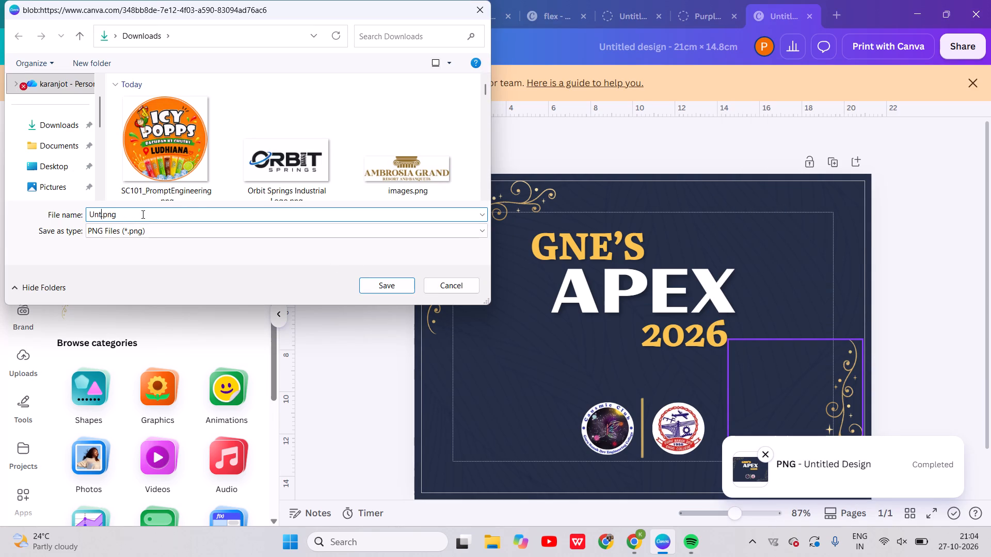
{"action": "key", "text": "BackSpace"}
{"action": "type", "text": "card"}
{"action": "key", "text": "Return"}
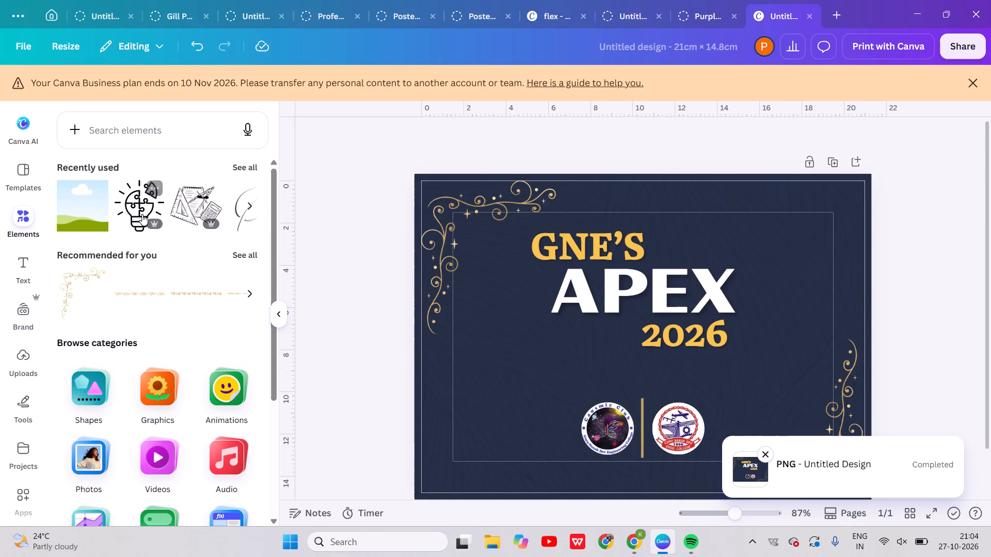
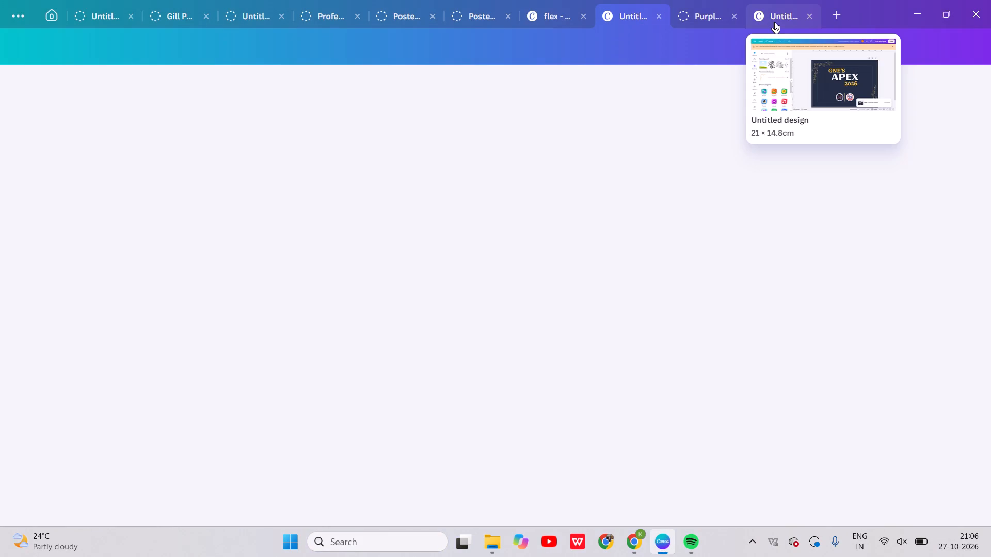
Set the GNE'S APEX 2026 design's sharing access to anyone with the link, with edit rights, and copy its link.
{"action": "left_click", "coordinate": [948, 50]}
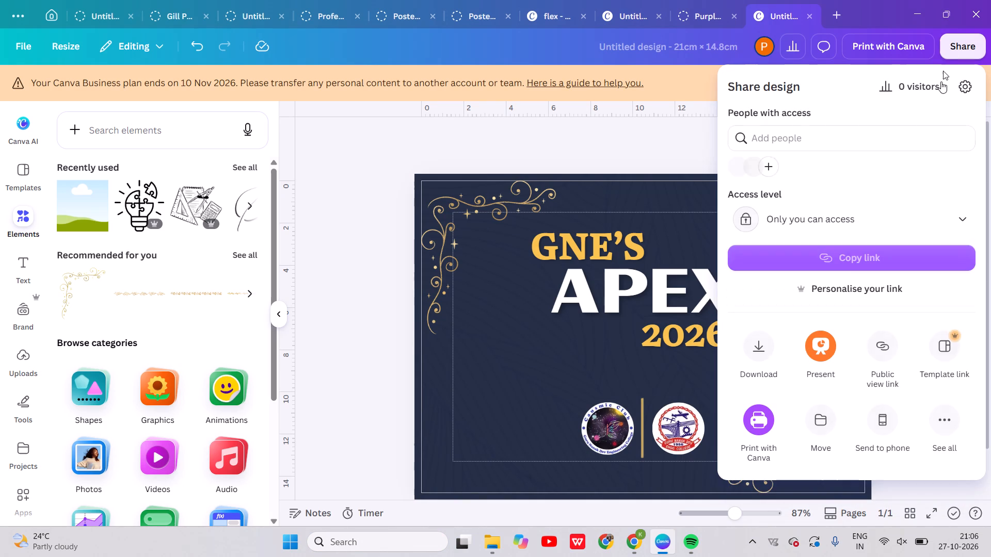
{"action": "left_click", "coordinate": [950, 227]}
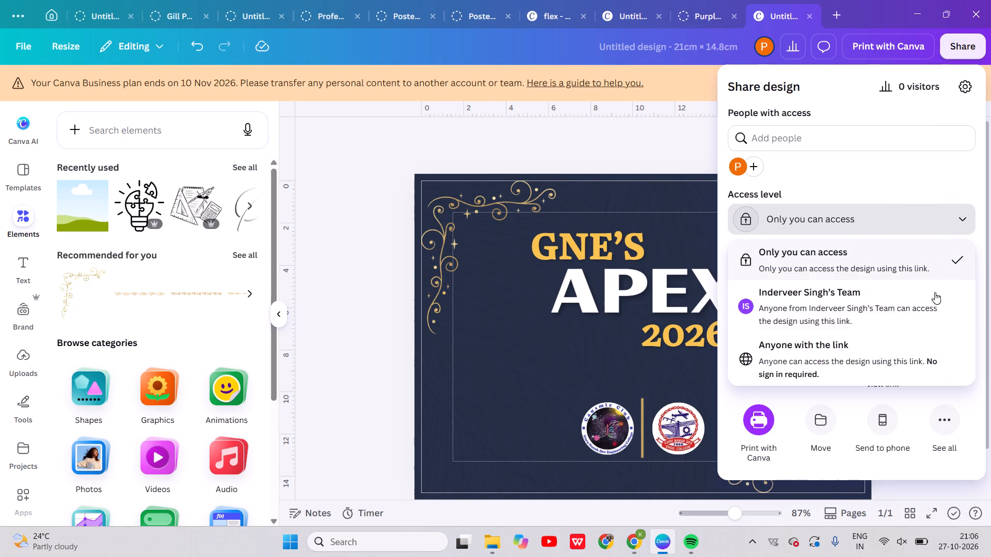
{"action": "left_click", "coordinate": [908, 357]}
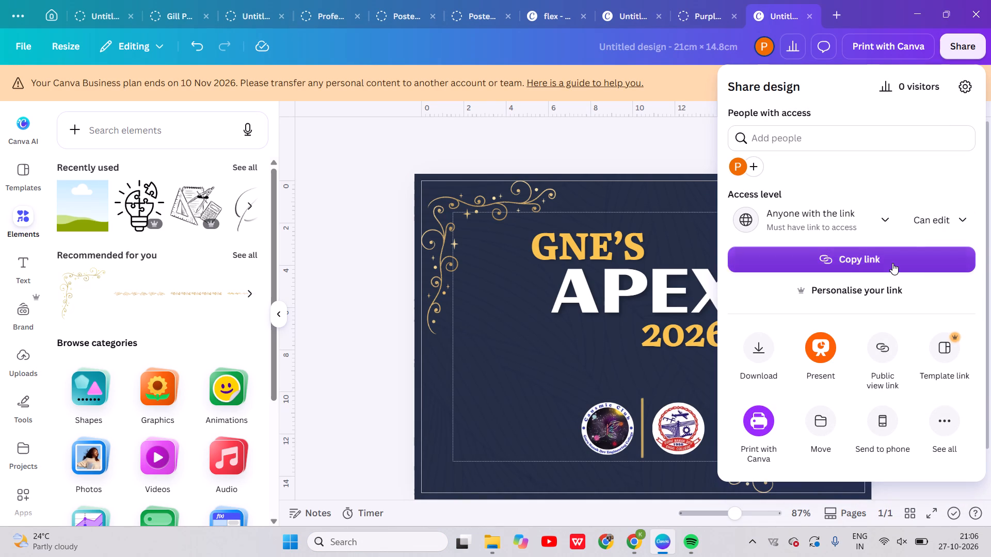
{"action": "left_click", "coordinate": [892, 263]}
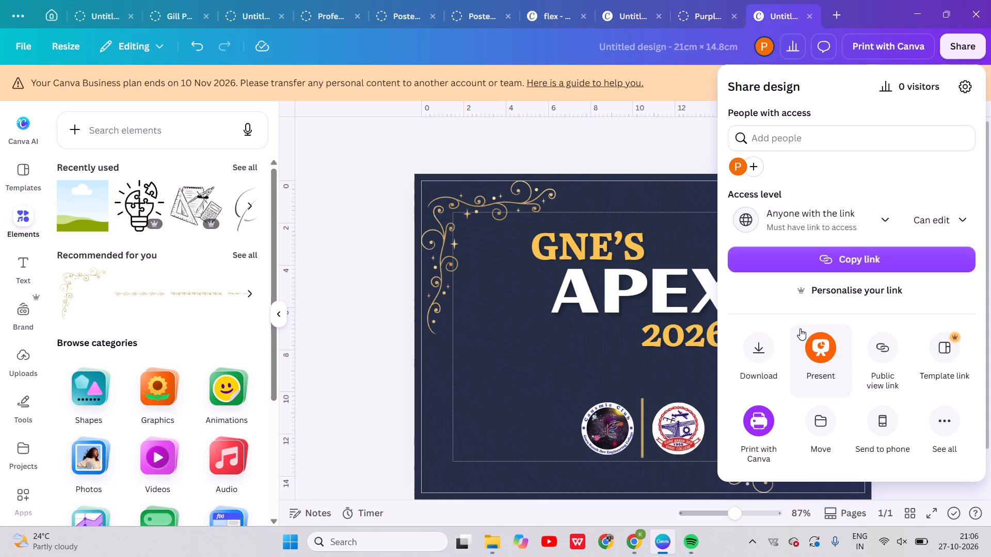
{"action": "left_click", "coordinate": [822, 250]}
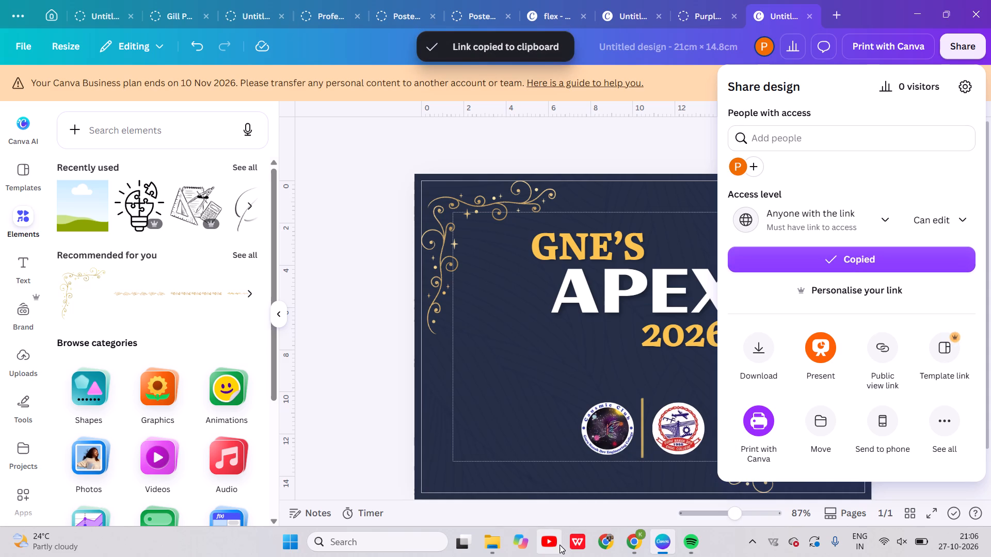
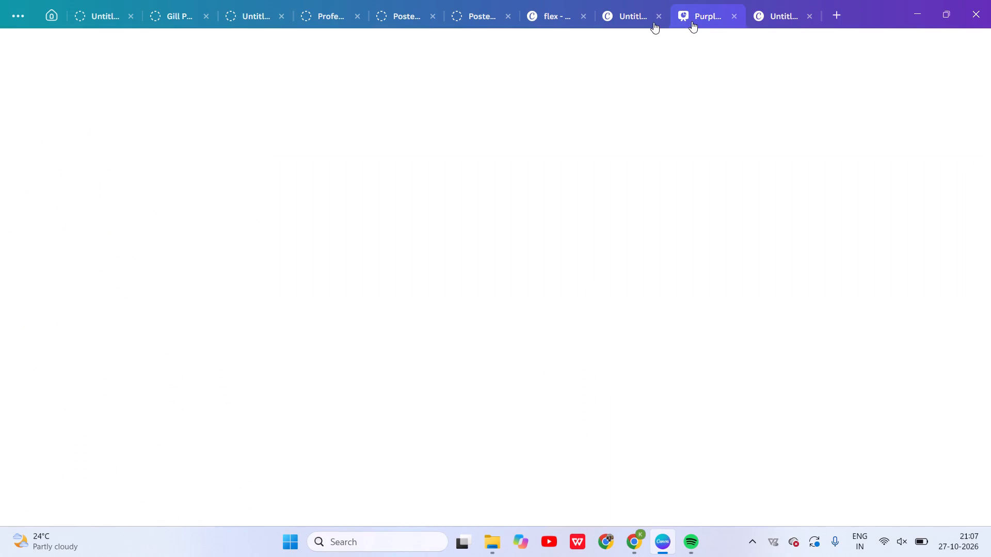
Return to the flex design and review its banner pages, including Reel Artistry, Web Wizards and Digital Identity.
{"action": "left_click", "coordinate": [555, 24]}
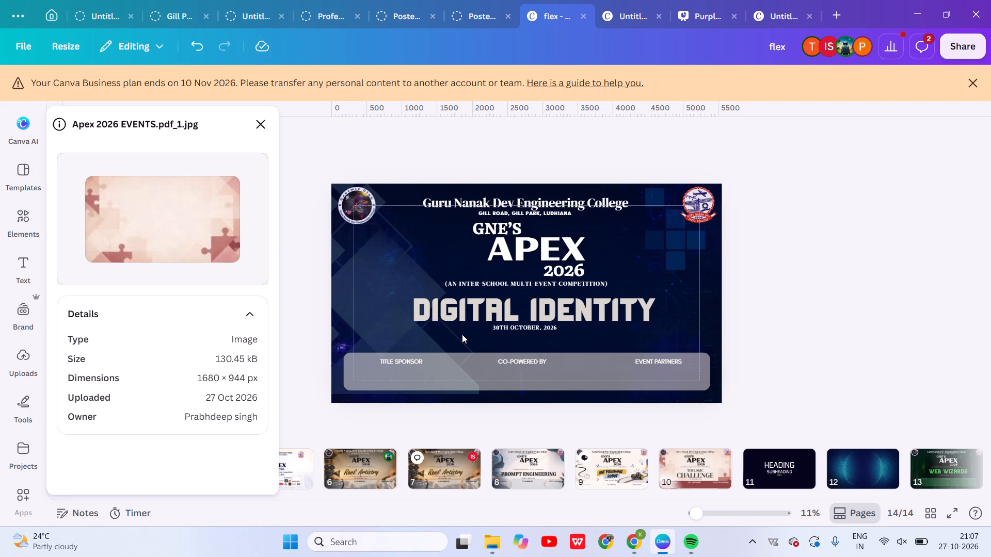
{"action": "left_click", "coordinate": [391, 467]}
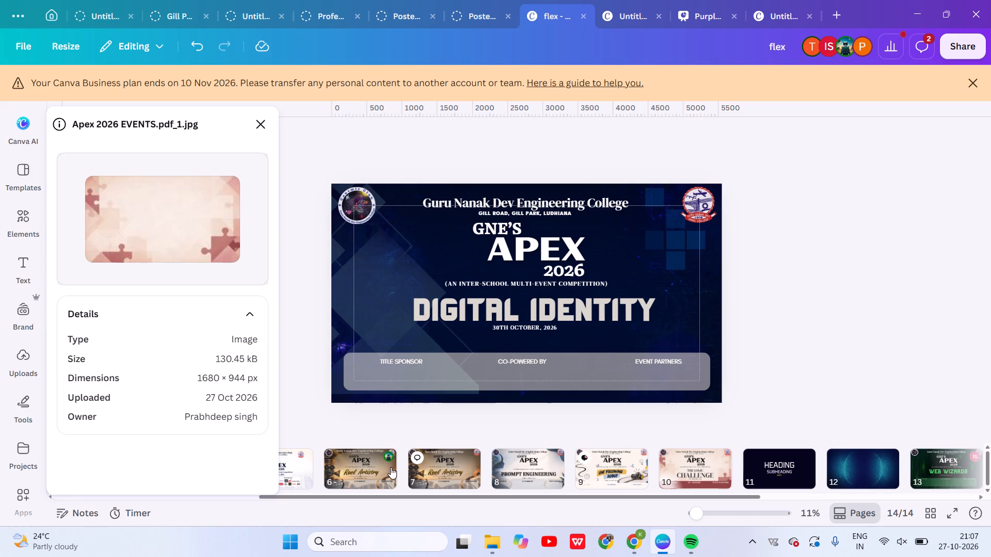
{"action": "scroll", "coordinate": [403, 468], "scroll_direction": "right", "scroll_amount": 1}
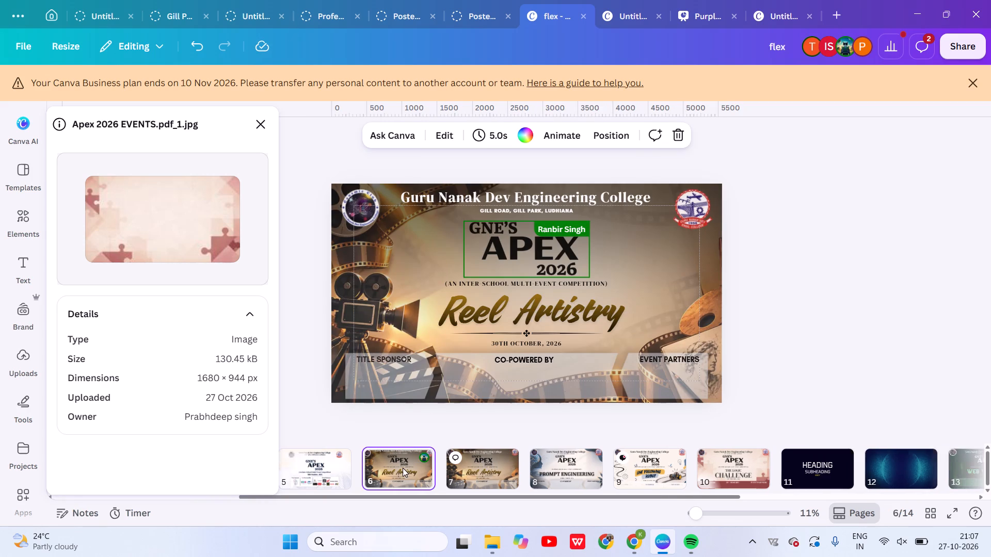
{"action": "scroll", "coordinate": [403, 468], "scroll_direction": "right", "scroll_amount": 6}
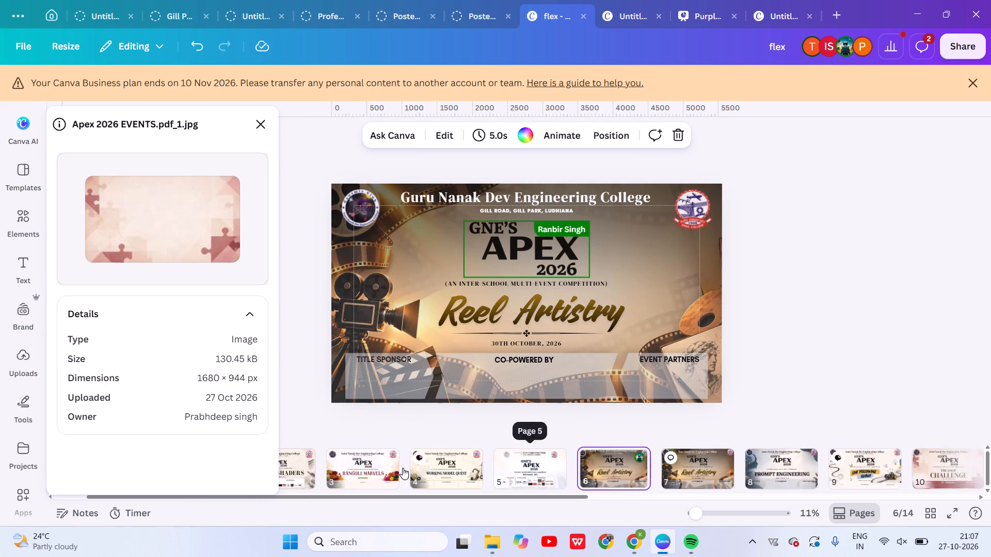
{"action": "scroll", "coordinate": [455, 468], "scroll_direction": "right", "scroll_amount": 1}
{"action": "scroll", "coordinate": [455, 468], "scroll_direction": "left", "scroll_amount": 3}
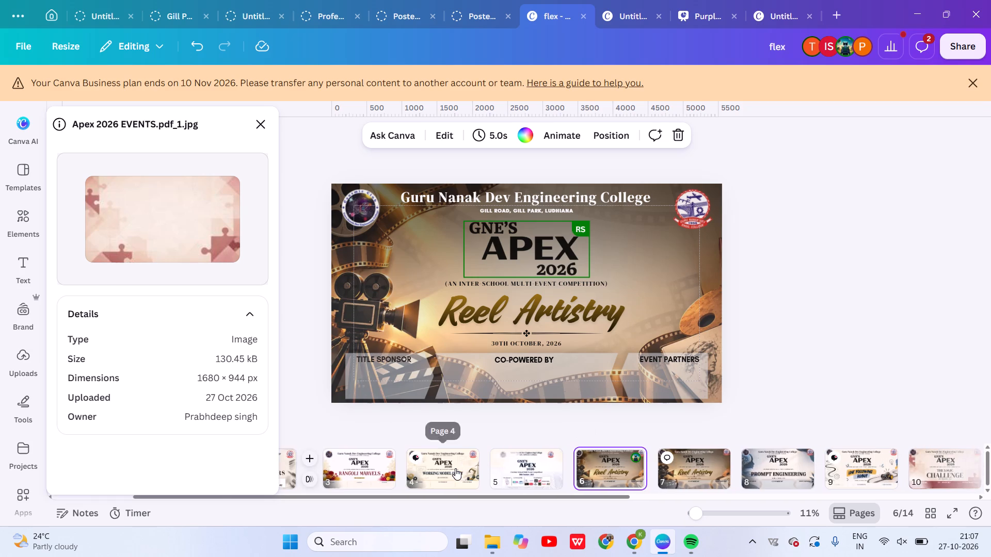
{"action": "scroll", "coordinate": [455, 468], "scroll_direction": "left", "scroll_amount": 5}
{"action": "left_click", "coordinate": [629, 474]}
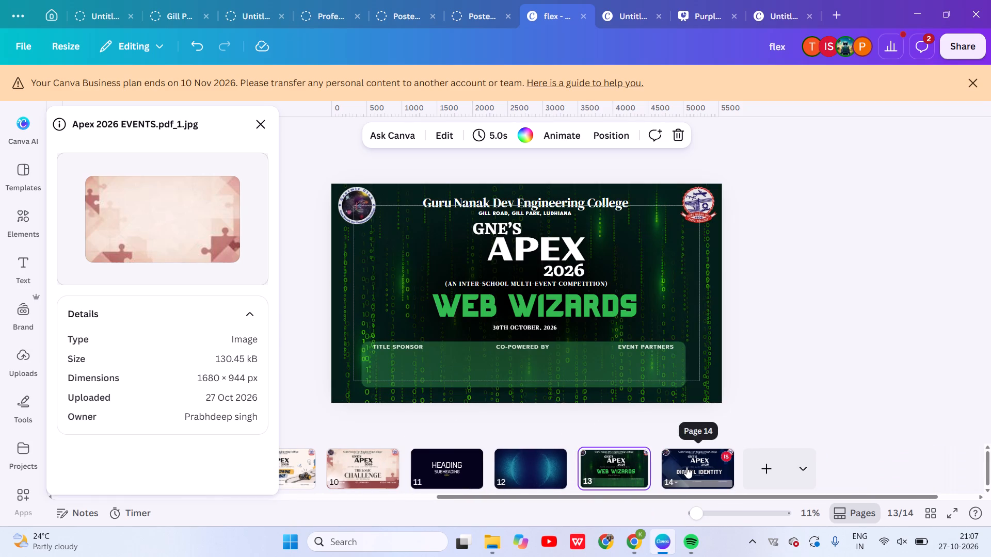
{"action": "left_click", "coordinate": [686, 467]}
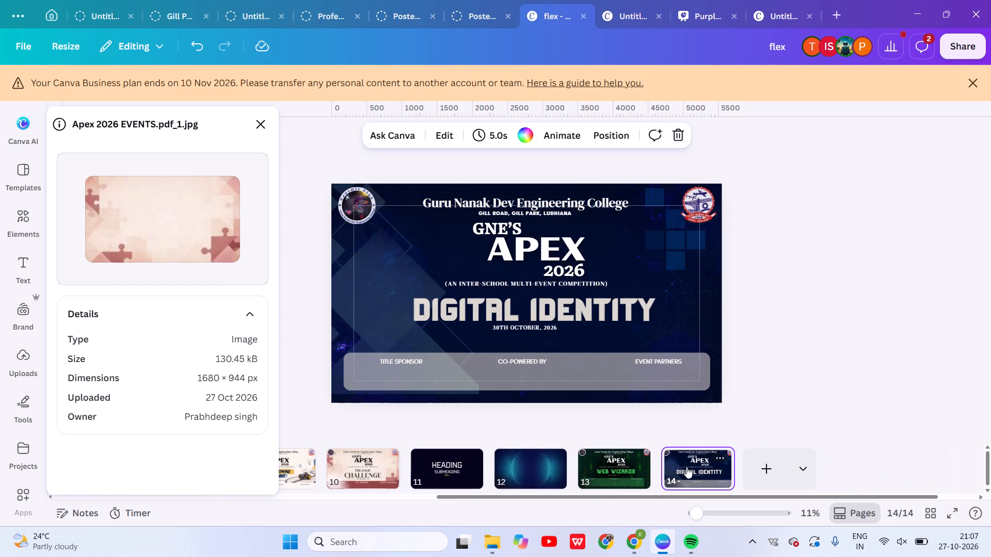
{"action": "key", "text": "Left"}
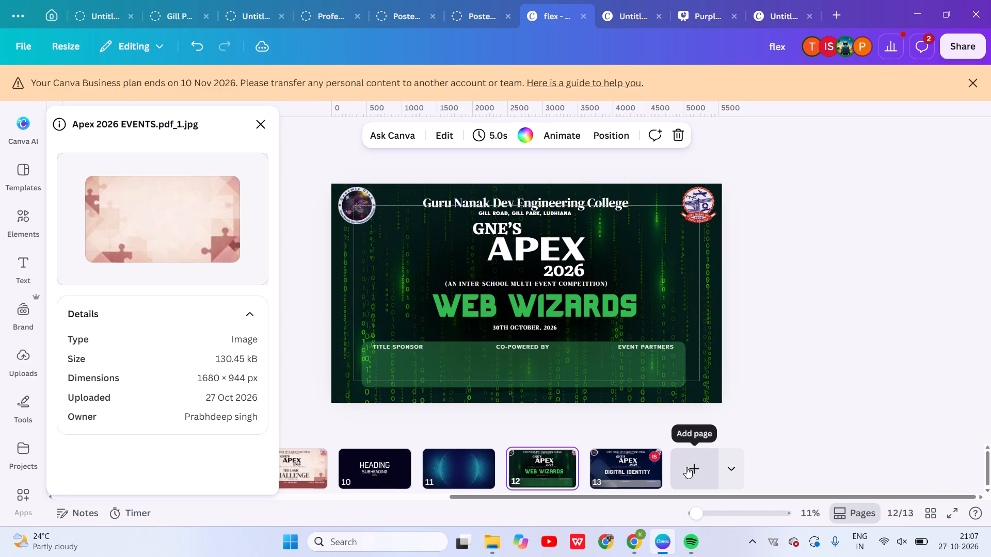
Examine The Logic Challenge banner and look through the earlier event banner pages in the flex design.
{"action": "scroll", "coordinate": [686, 467], "scroll_direction": "right", "scroll_amount": 7}
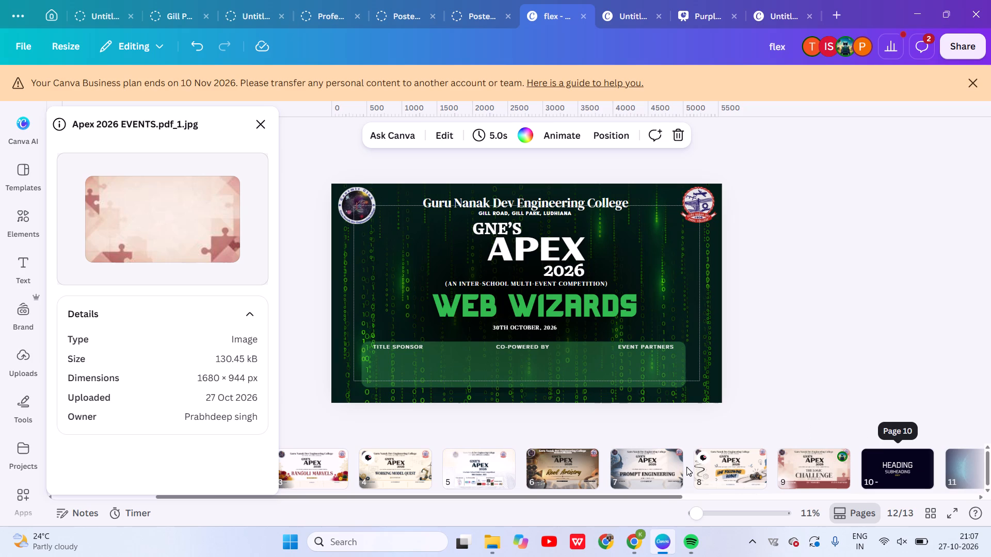
{"action": "scroll", "coordinate": [686, 467], "scroll_direction": "right", "scroll_amount": 1}
{"action": "left_click", "coordinate": [840, 464]}
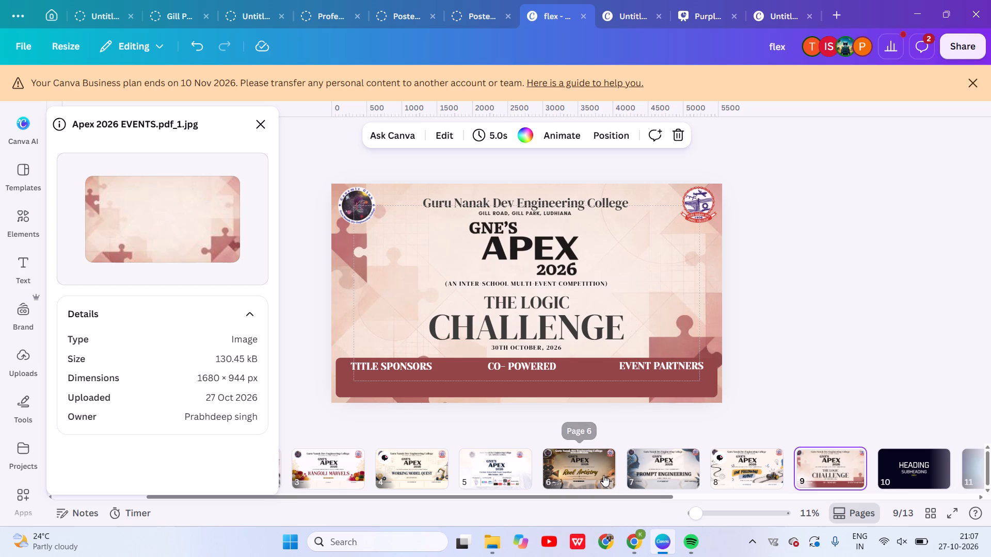
{"action": "scroll", "coordinate": [603, 473], "scroll_direction": "right", "scroll_amount": 5}
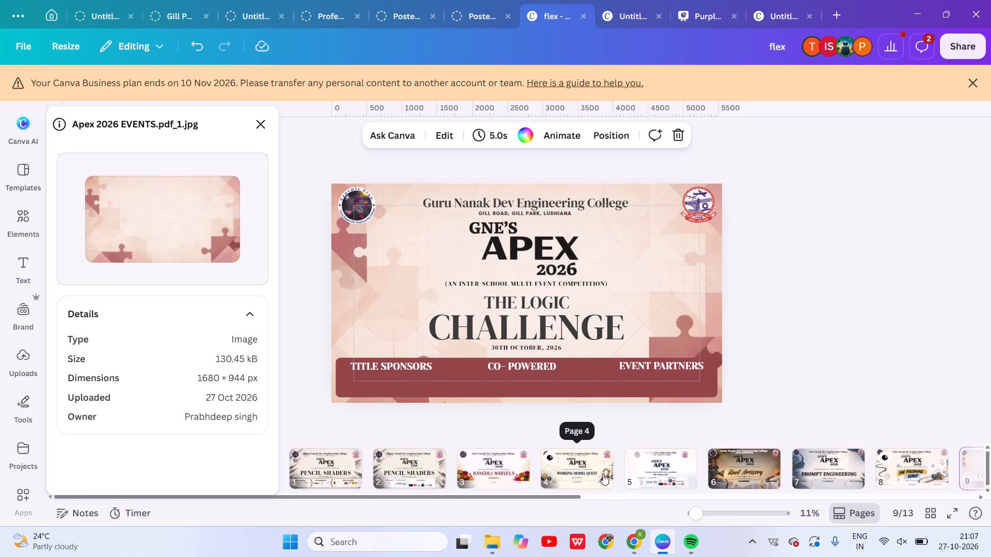
{"action": "scroll", "coordinate": [763, 461], "scroll_direction": "left", "scroll_amount": 2}
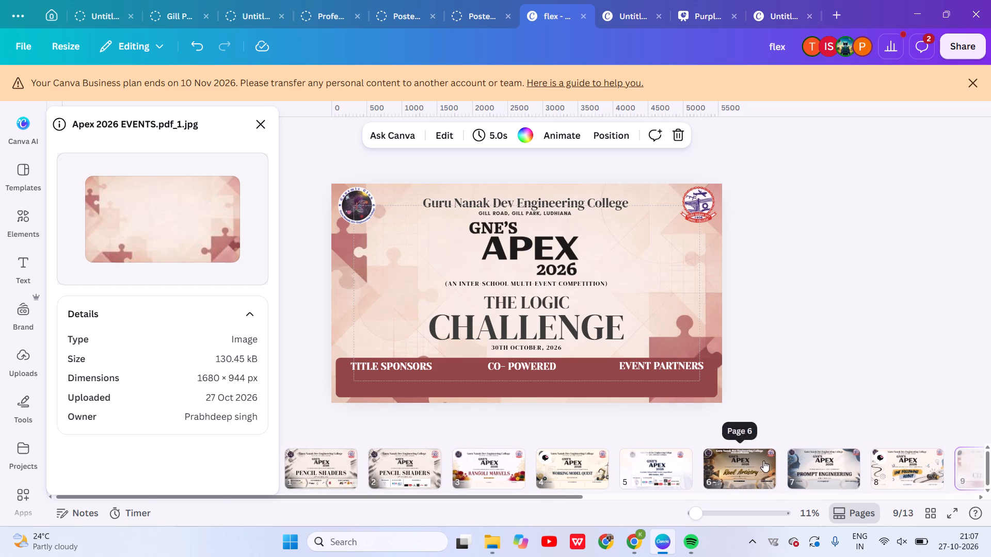
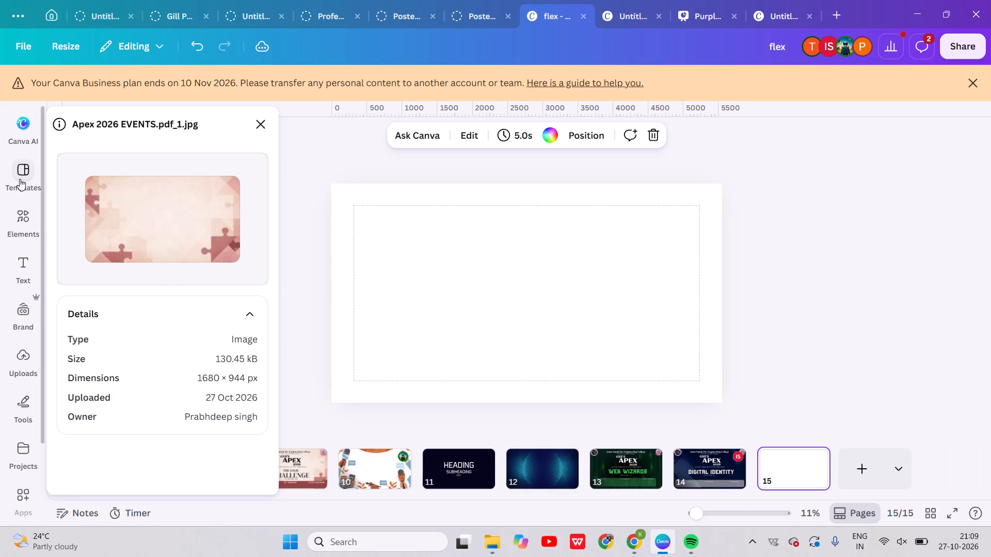
Upload Apex 2026 EVENTS (1).pdf from Downloads and place it on the blank page 15 of the flex design.
{"action": "left_click", "coordinate": [28, 354]}
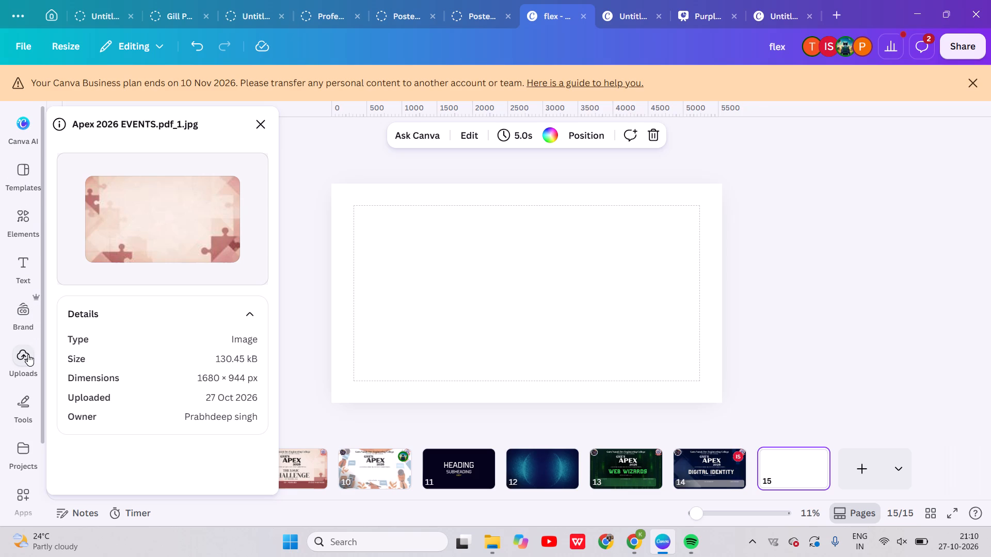
{"action": "left_click", "coordinate": [160, 173]}
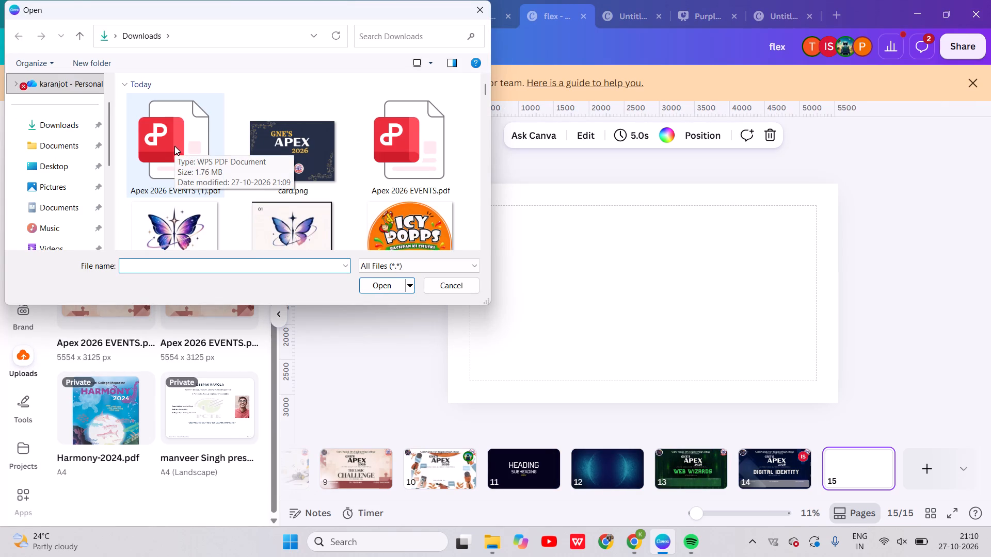
{"action": "left_click_drag", "start_coordinate": [199, 182], "coordinate": [654, 316]}
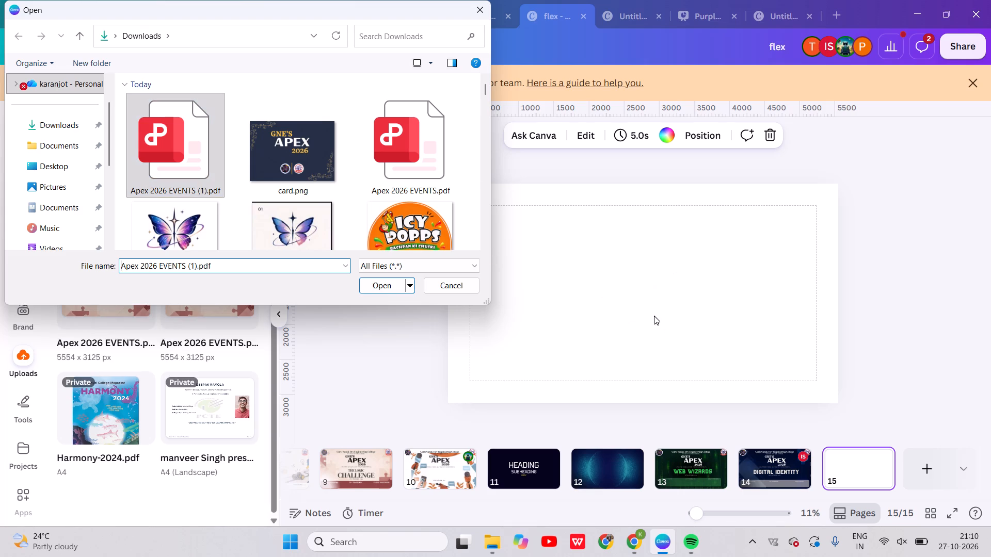
{"action": "left_click", "coordinate": [387, 288]}
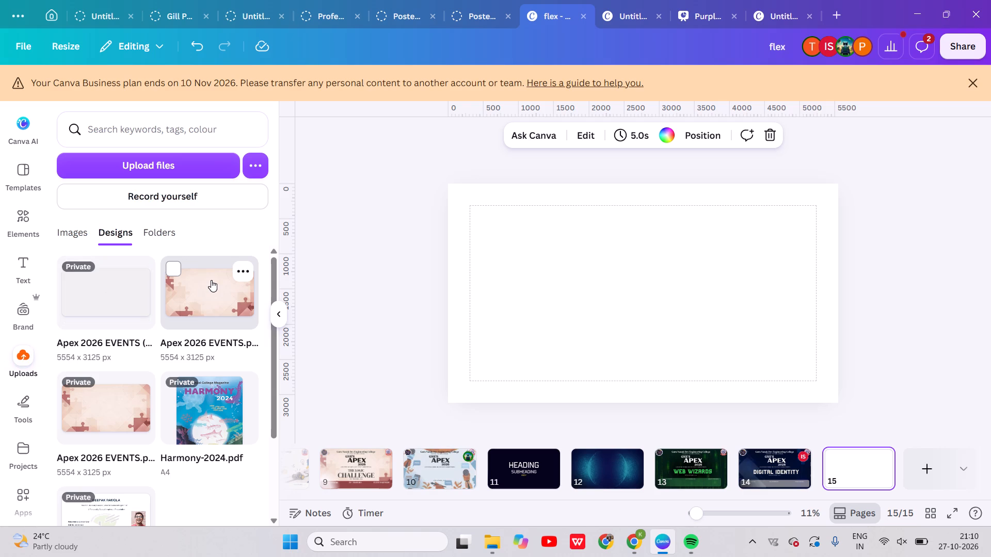
{"action": "left_click", "coordinate": [87, 294]}
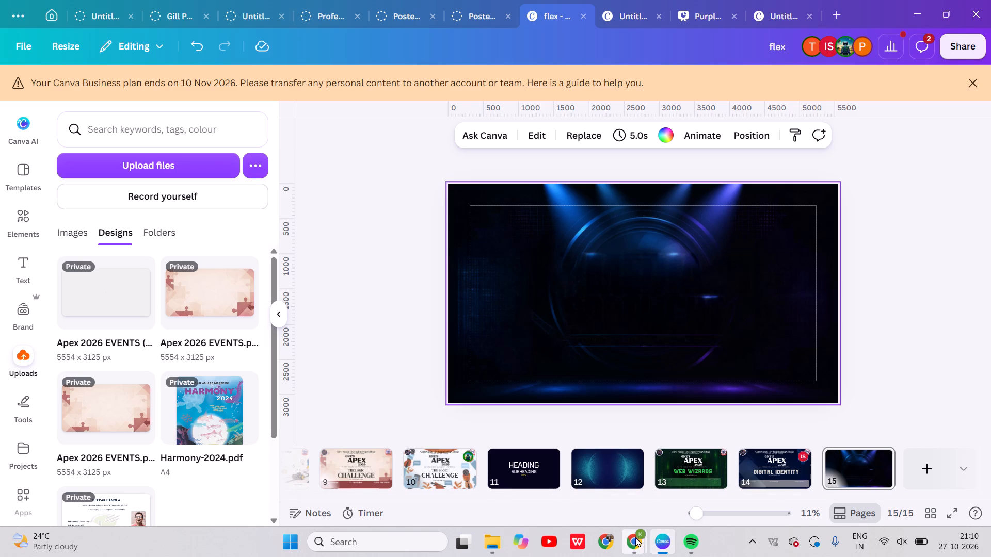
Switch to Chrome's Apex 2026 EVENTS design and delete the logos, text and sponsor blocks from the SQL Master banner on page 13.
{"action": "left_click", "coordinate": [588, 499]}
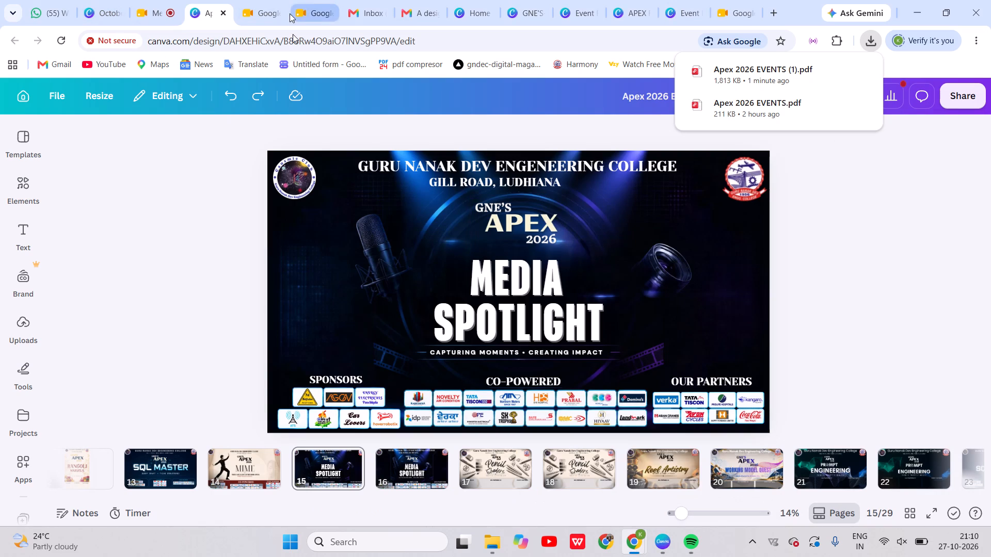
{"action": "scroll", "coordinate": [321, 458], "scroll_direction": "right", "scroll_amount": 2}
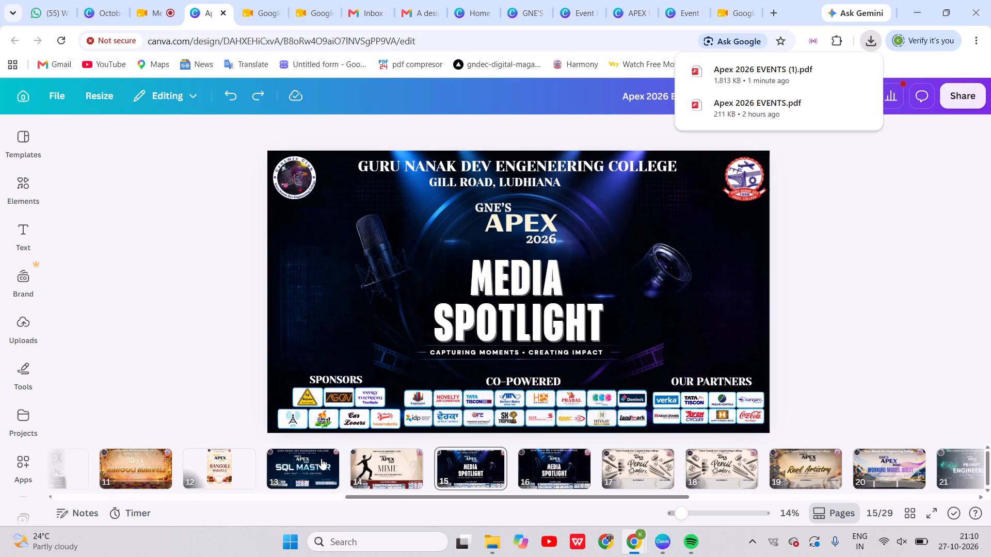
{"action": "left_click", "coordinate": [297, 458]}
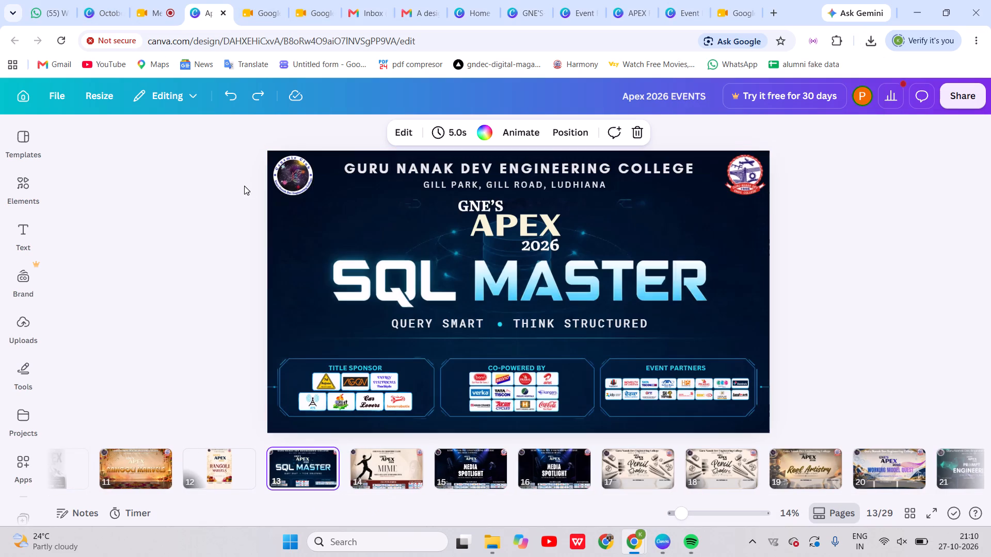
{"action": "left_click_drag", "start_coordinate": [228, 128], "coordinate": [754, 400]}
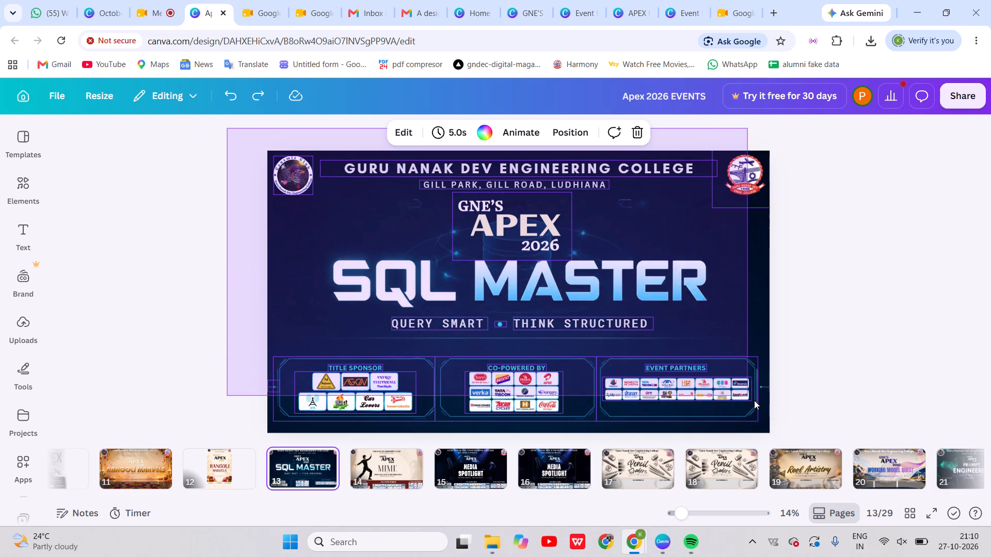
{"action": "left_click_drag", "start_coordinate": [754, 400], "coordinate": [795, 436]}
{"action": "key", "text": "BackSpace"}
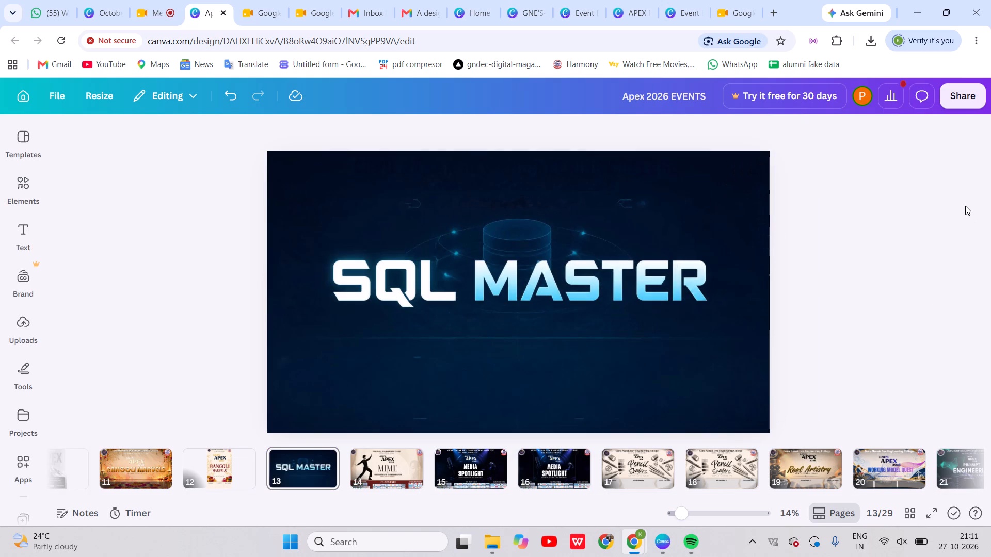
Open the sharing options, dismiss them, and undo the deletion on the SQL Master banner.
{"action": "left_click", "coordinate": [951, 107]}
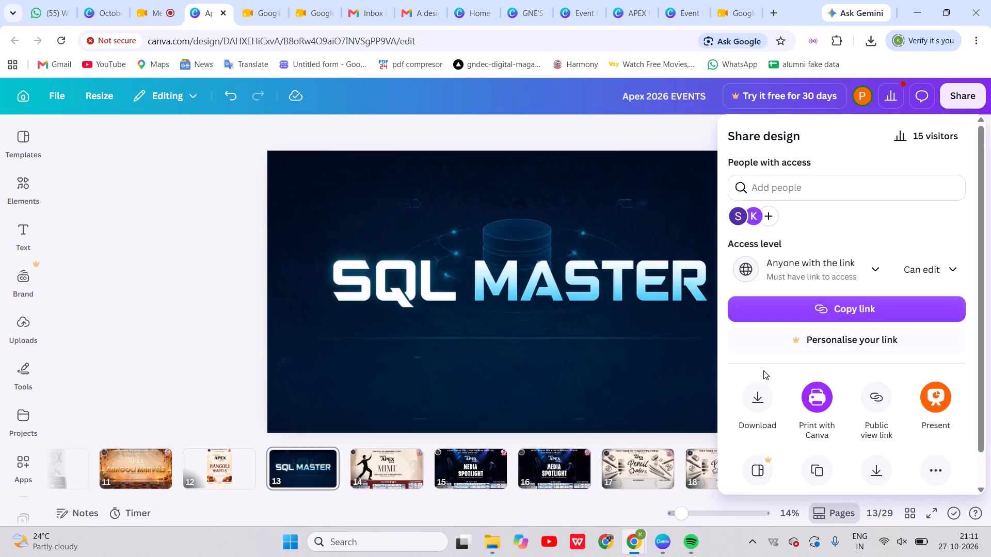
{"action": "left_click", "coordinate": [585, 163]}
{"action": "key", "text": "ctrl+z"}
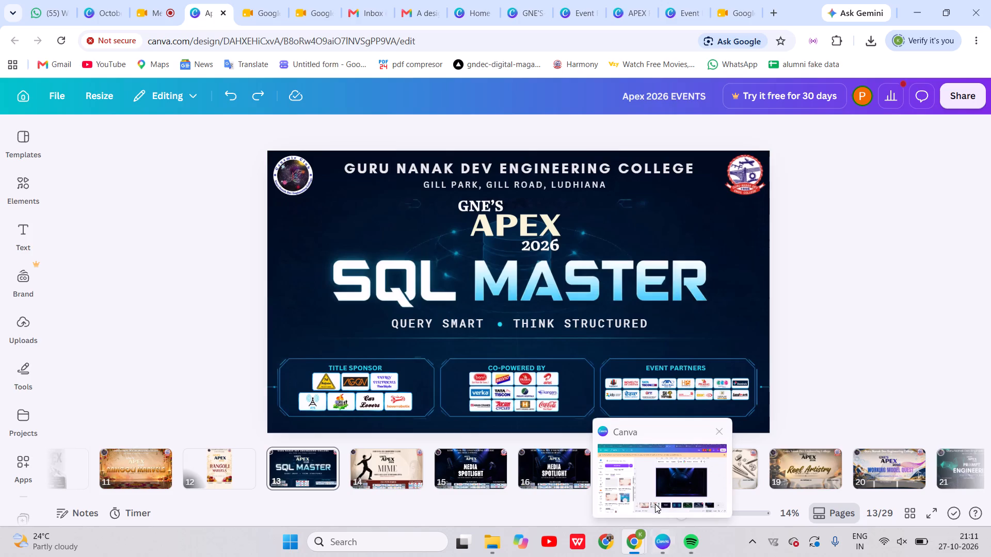
Switch back to the flex design in the Canva app and select page 15 with the dark spotlight background.
{"action": "left_click", "coordinate": [655, 502]}
{"action": "scroll", "coordinate": [758, 487], "scroll_direction": "left", "scroll_amount": 1}
{"action": "left_click", "coordinate": [835, 466]}
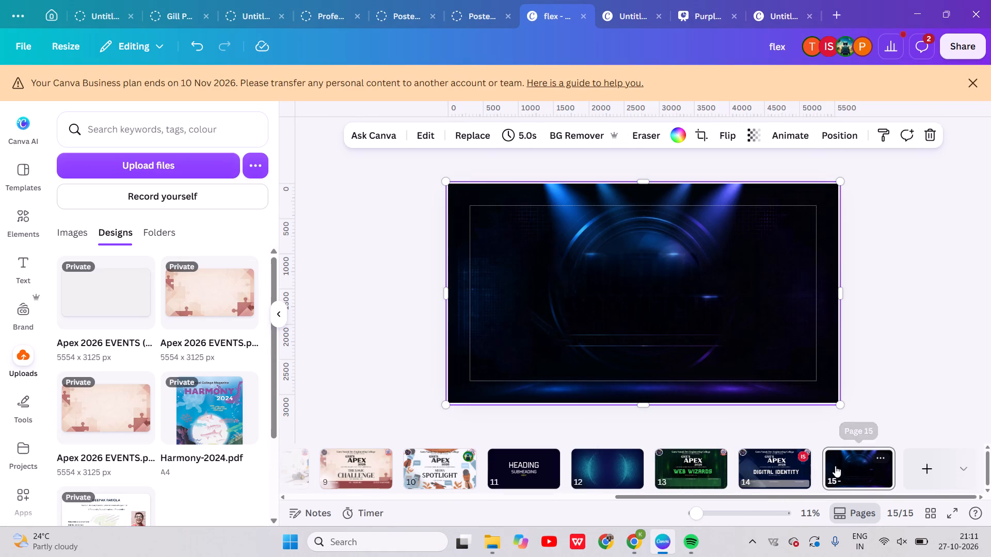
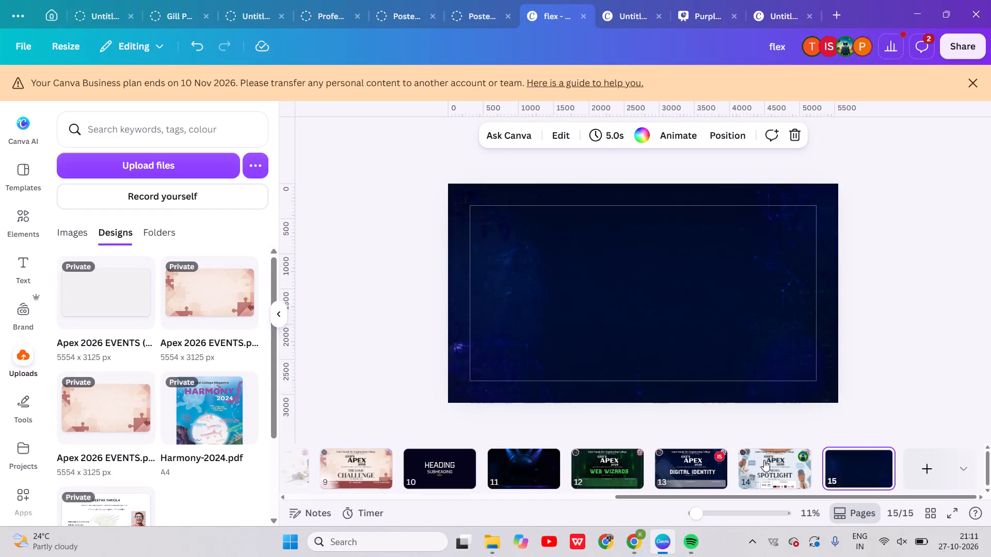
Recolour the light blue of the Media Spotlight background on page 14, trying near-black, Darkazure #001529 and dark brown before choosing navy blue.
{"action": "left_click", "coordinate": [762, 463]}
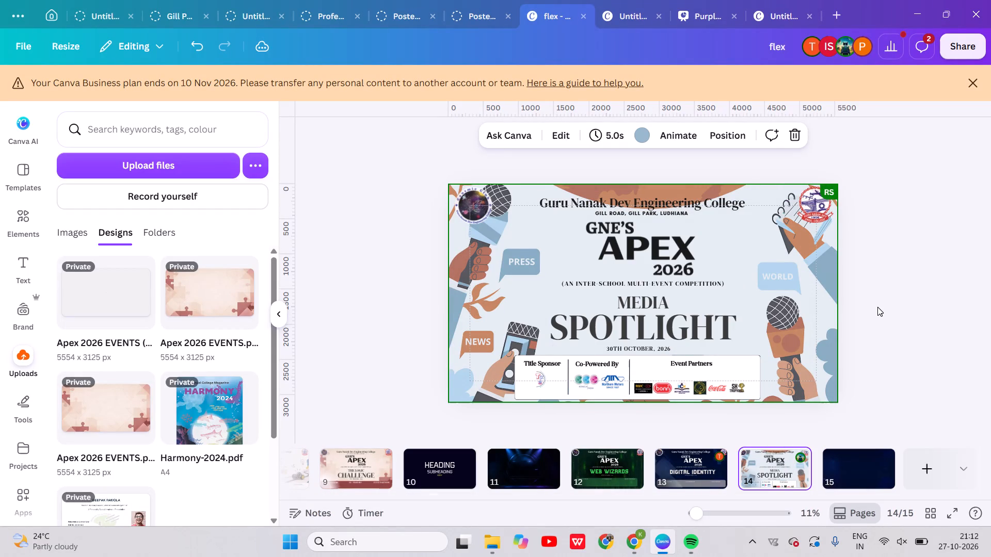
{"action": "left_click", "coordinate": [819, 324]}
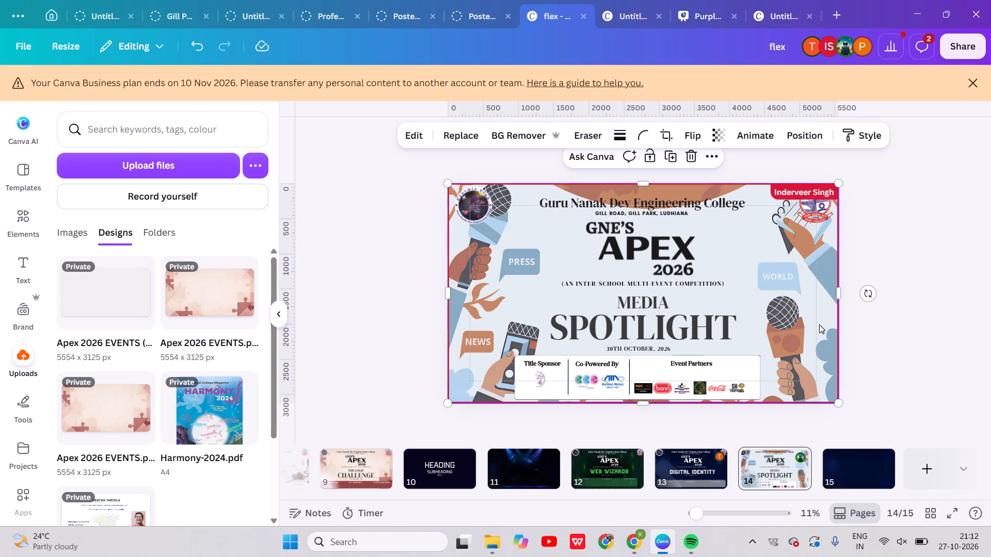
{"action": "left_click", "coordinate": [893, 310]}
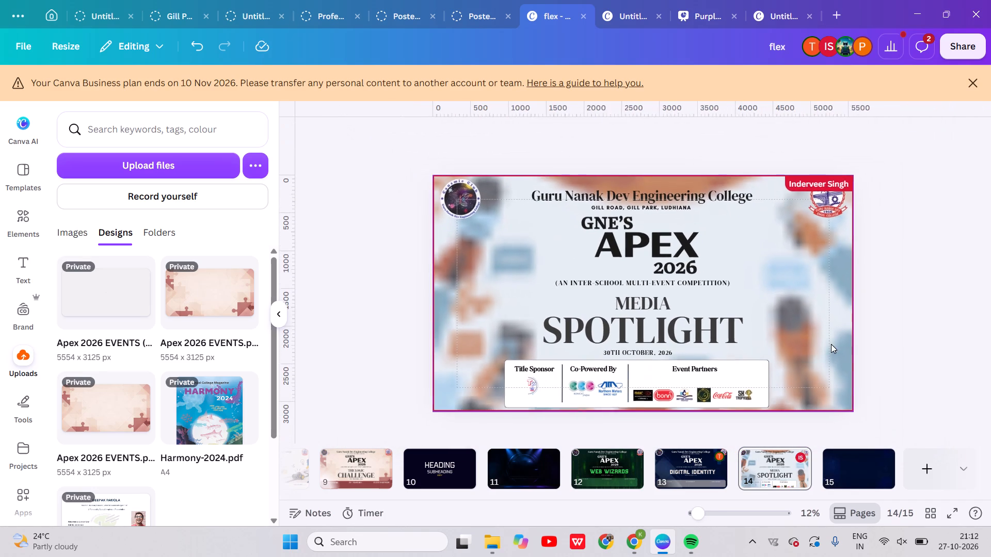
{"action": "left_click", "coordinate": [911, 323]}
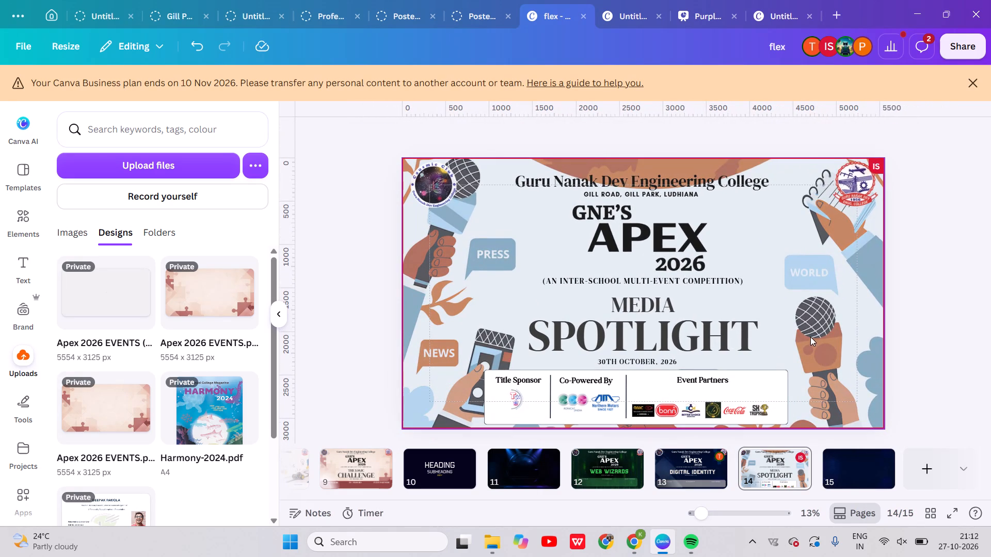
{"action": "left_click", "coordinate": [827, 320]}
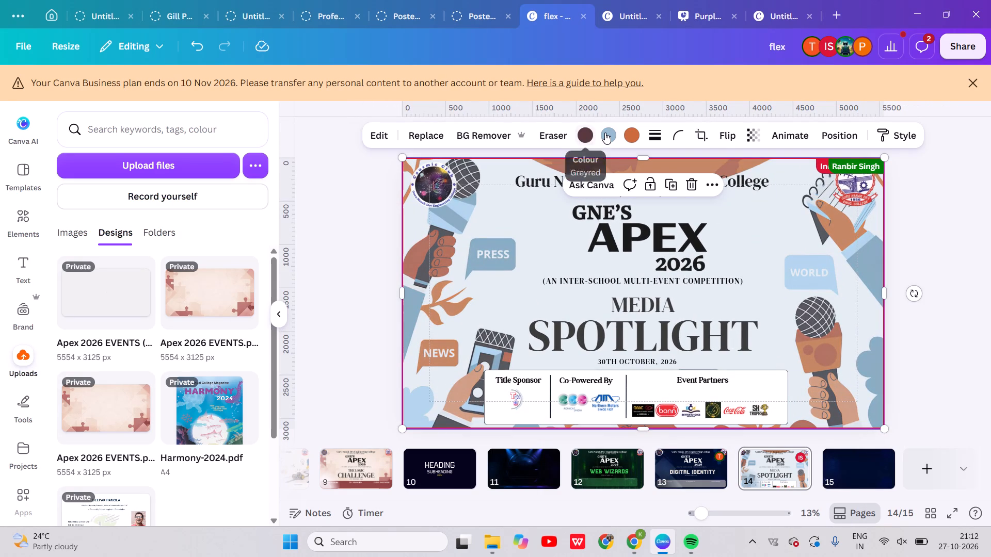
{"action": "left_click", "coordinate": [608, 133]}
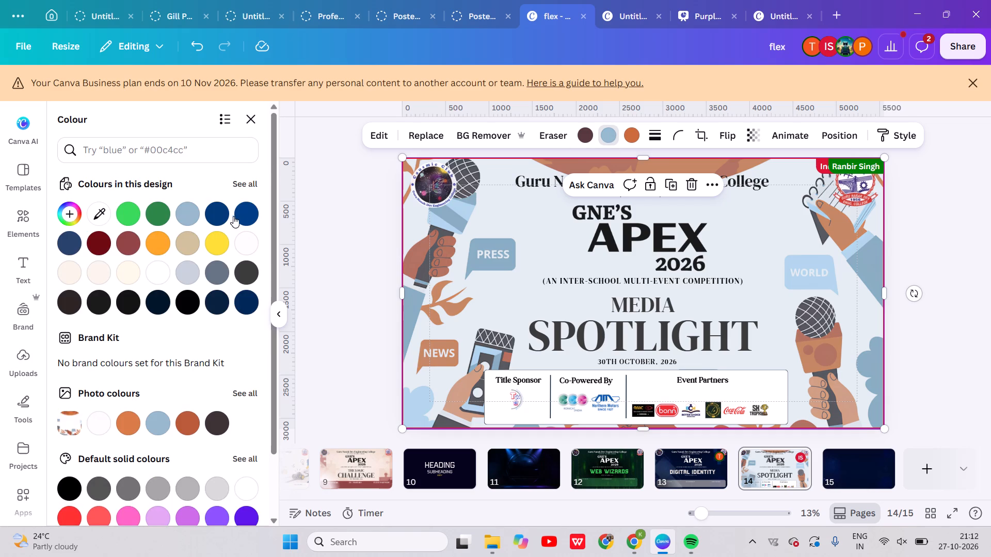
{"action": "left_click", "coordinate": [113, 301]}
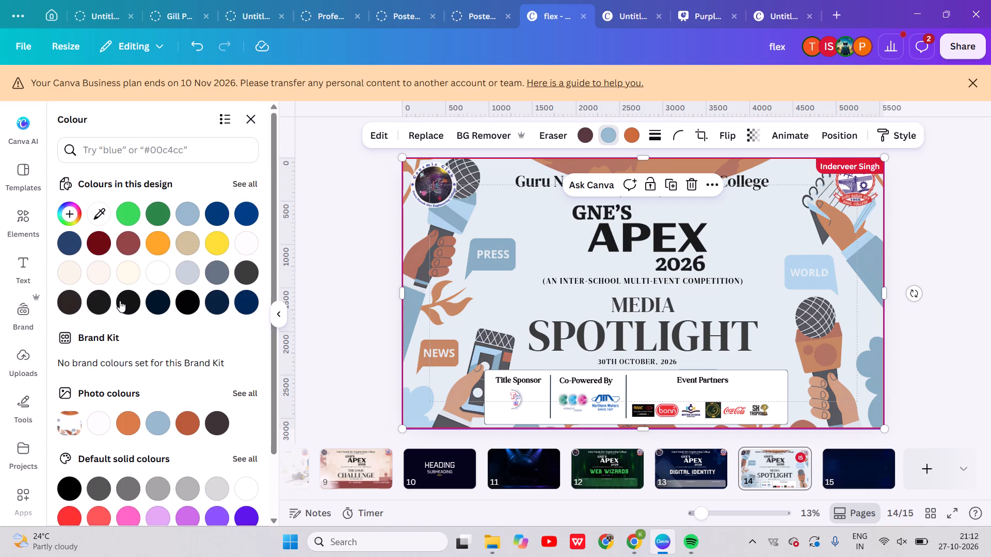
{"action": "left_click", "coordinate": [120, 301]}
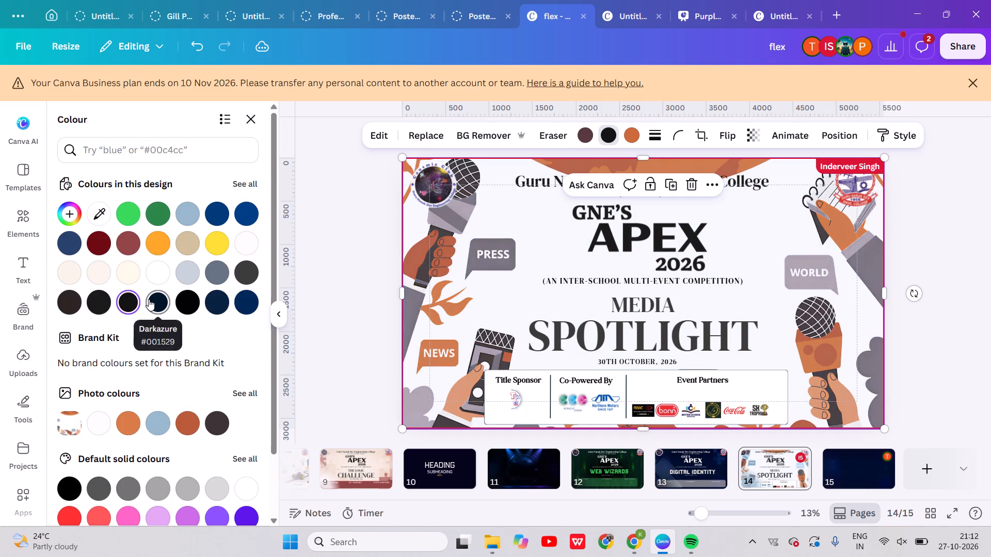
{"action": "left_click", "coordinate": [150, 300]}
{"action": "left_click", "coordinate": [68, 302]}
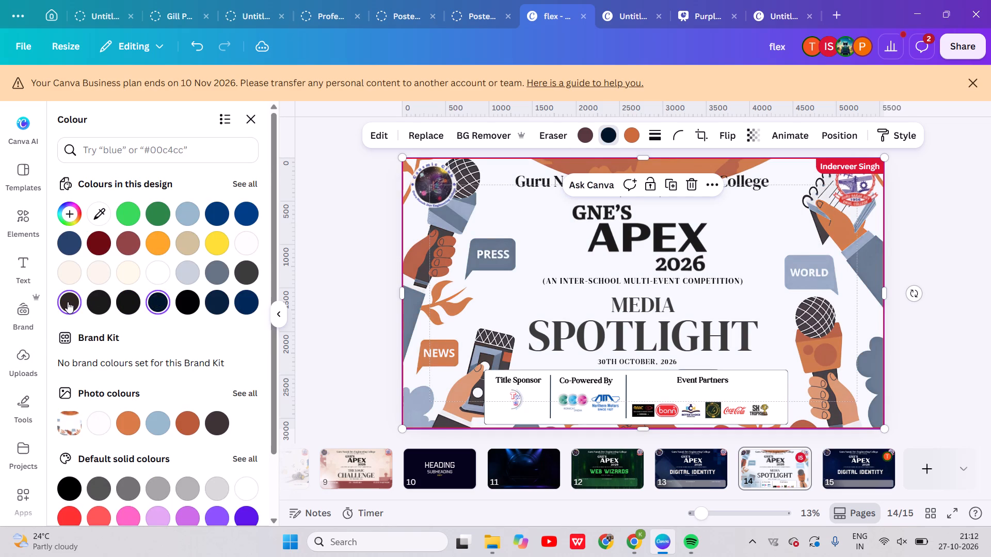
{"action": "left_click", "coordinate": [226, 301]}
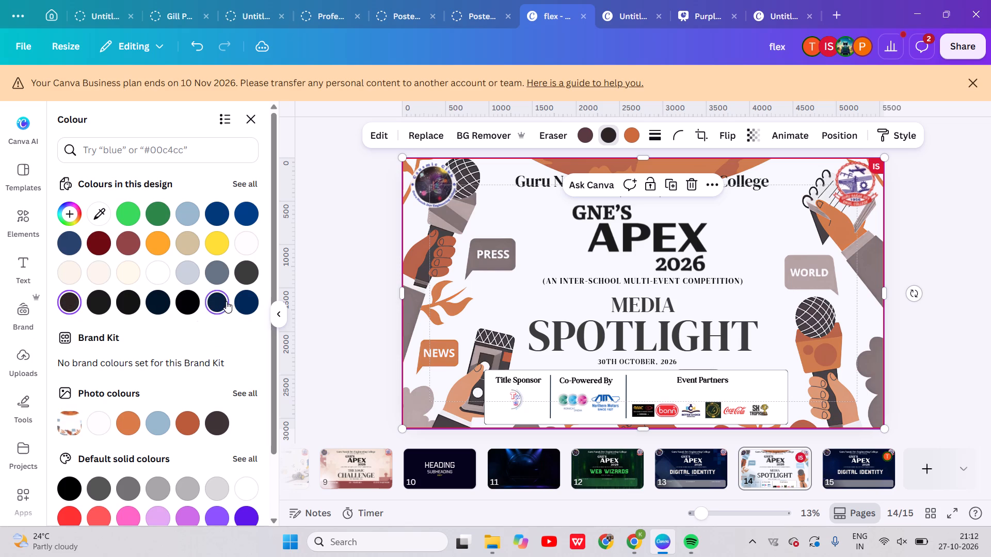
{"action": "left_click", "coordinate": [252, 299]}
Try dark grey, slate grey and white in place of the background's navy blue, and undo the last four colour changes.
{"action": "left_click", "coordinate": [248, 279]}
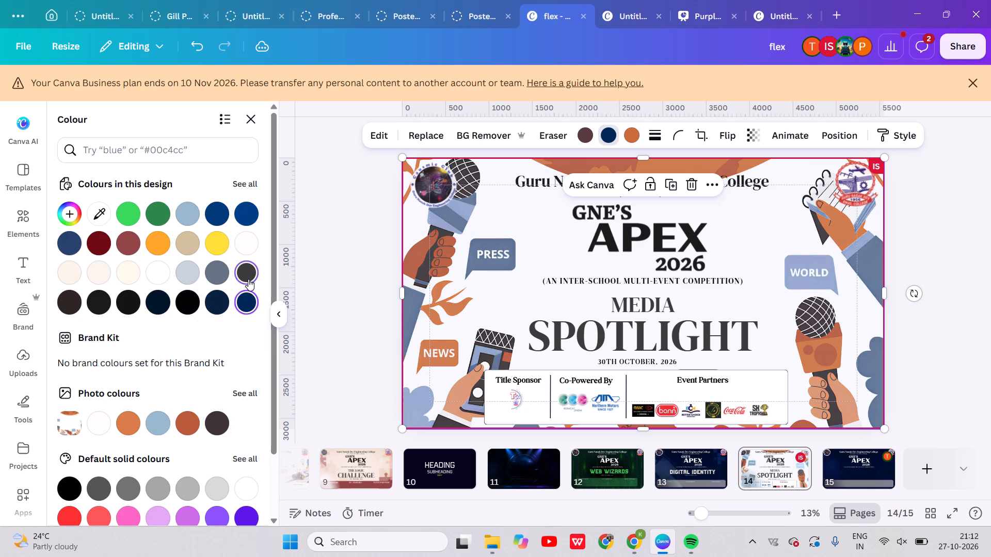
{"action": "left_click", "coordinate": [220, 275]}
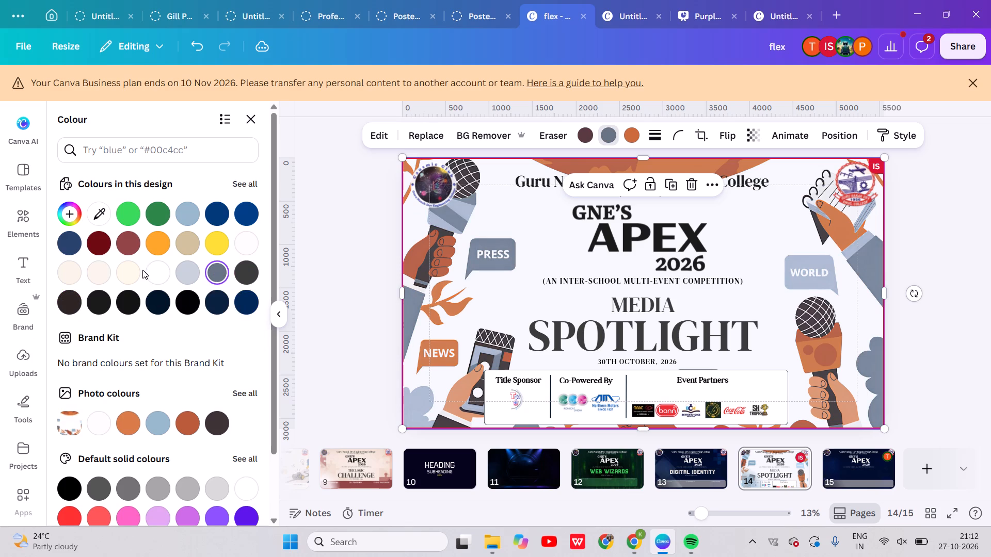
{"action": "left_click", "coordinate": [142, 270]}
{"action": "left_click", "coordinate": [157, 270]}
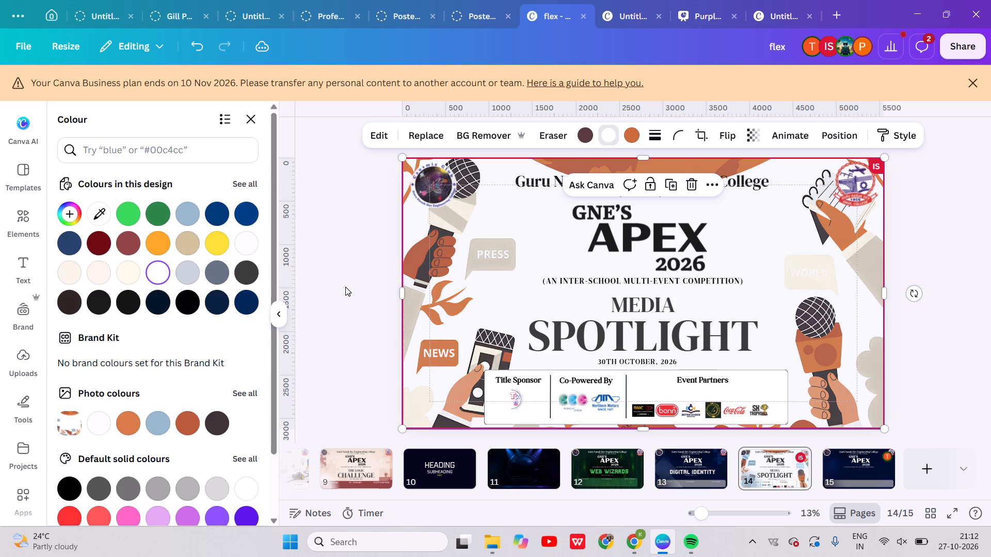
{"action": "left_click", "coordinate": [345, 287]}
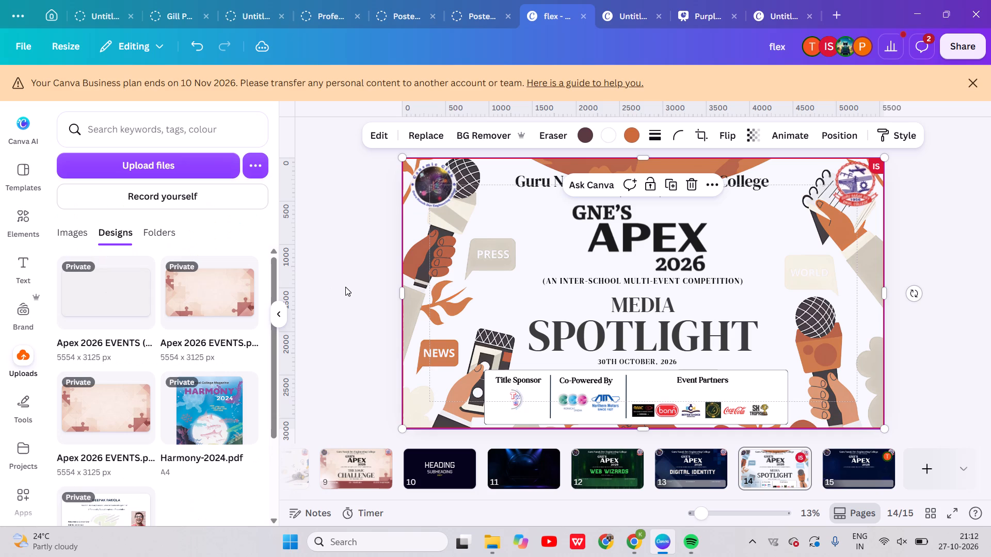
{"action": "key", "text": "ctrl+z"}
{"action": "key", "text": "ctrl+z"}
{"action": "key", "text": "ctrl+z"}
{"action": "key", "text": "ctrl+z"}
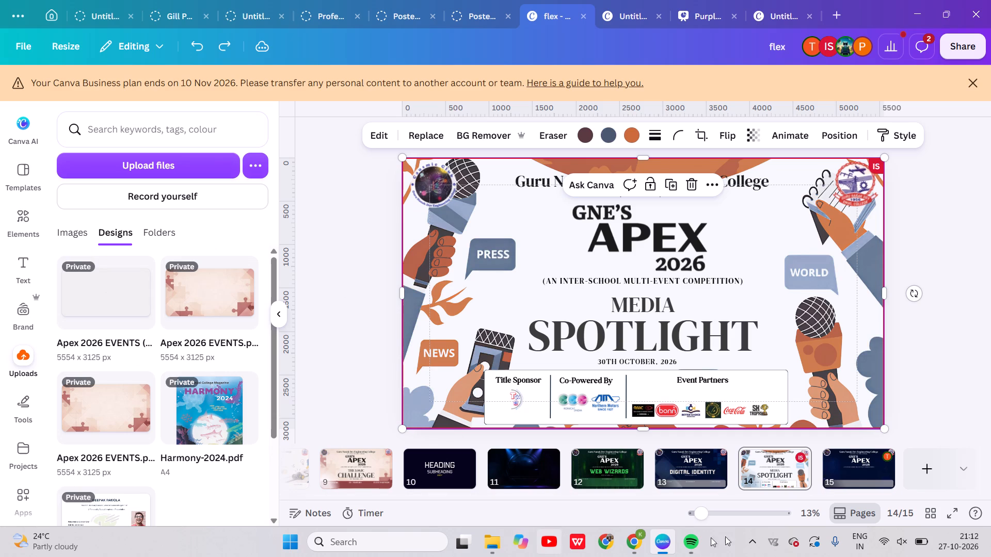
View flex page 15, check the Media Spotlight banner on page 16 of Apex 2026 EVENTS in Chrome, and return to the Canva app.
{"action": "left_click", "coordinate": [887, 472]}
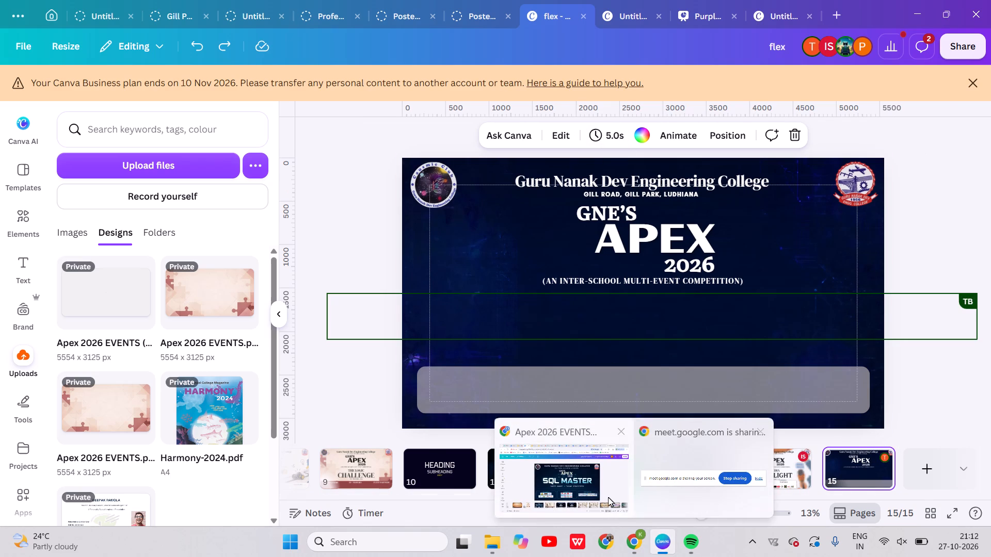
{"action": "left_click", "coordinate": [606, 497]}
{"action": "left_click", "coordinate": [569, 457]}
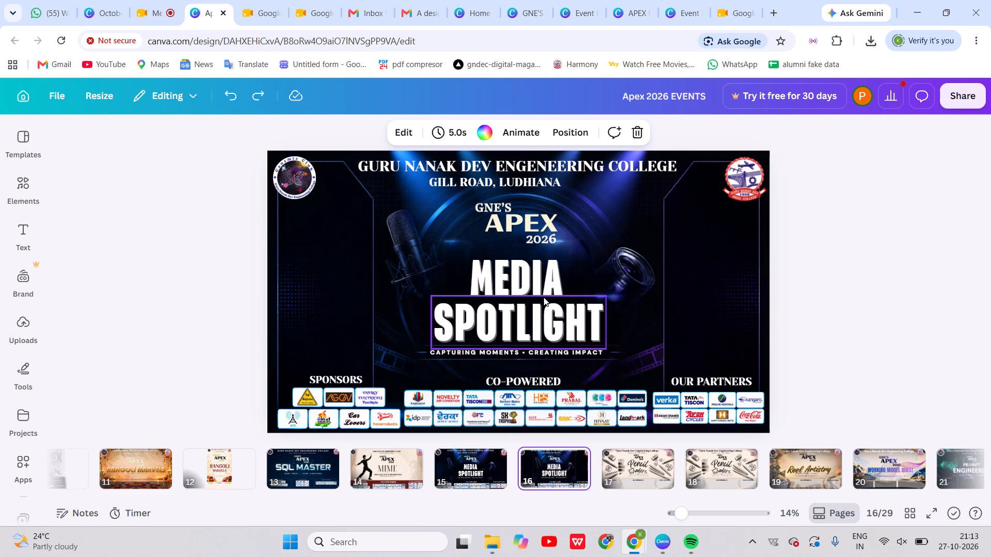
{"action": "left_click", "coordinate": [658, 551]}
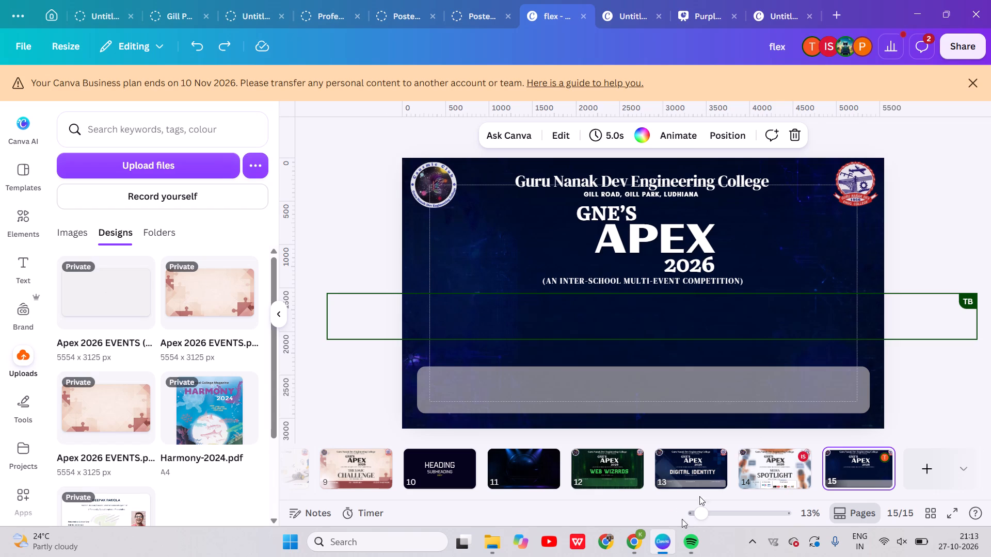
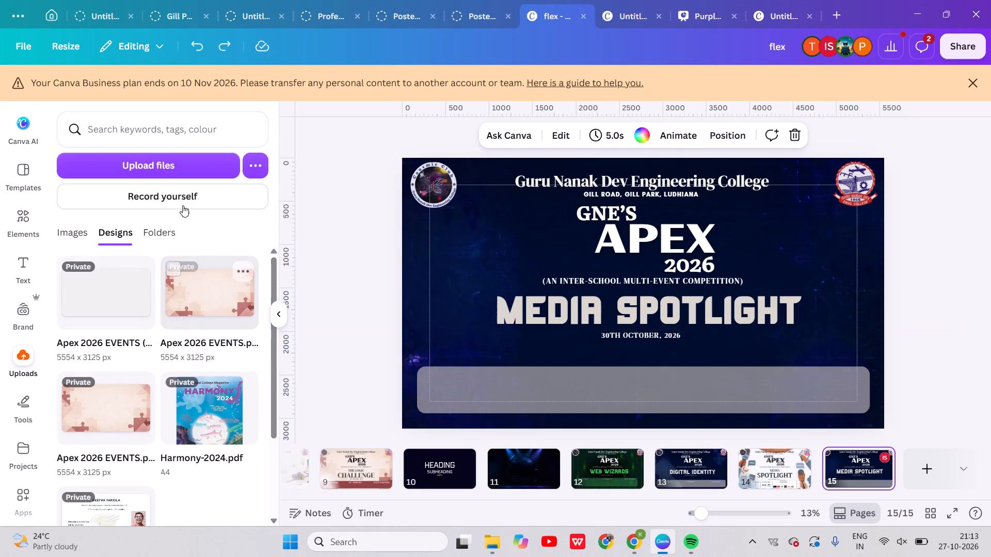
Upload Apex 2026 EVENTS (1).pdf from the Downloads folder to the uploaded designs.
{"action": "left_click", "coordinate": [172, 175]}
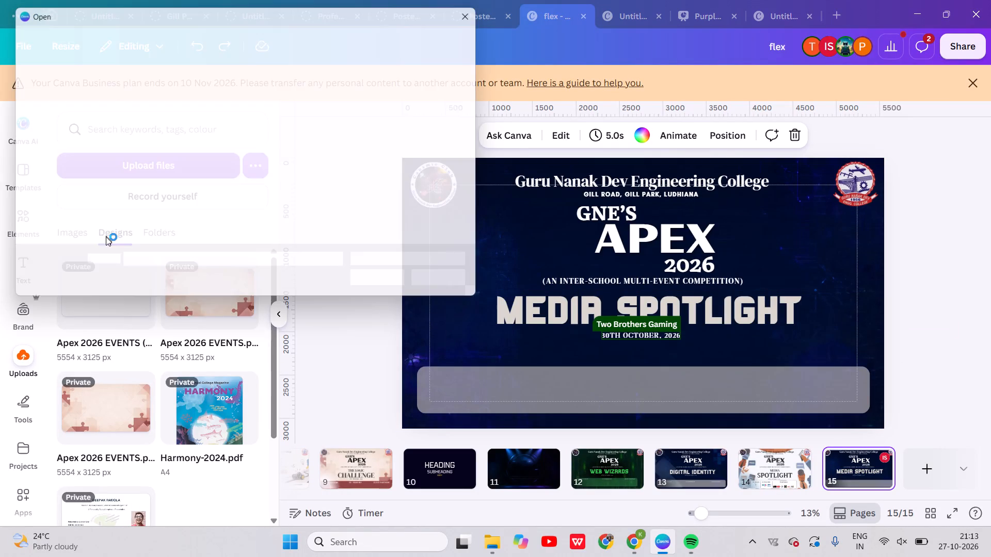
{"action": "left_click_drag", "start_coordinate": [164, 140], "coordinate": [544, 271]}
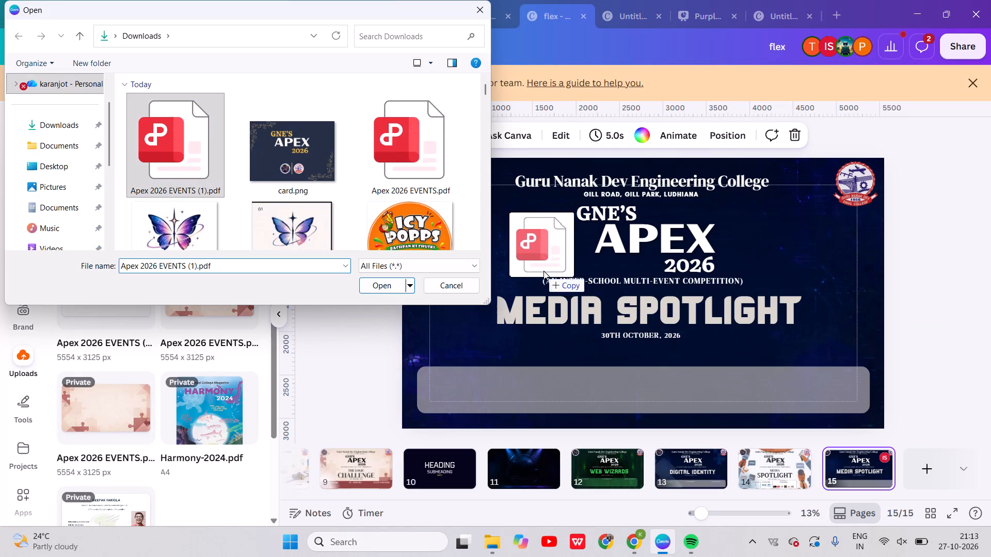
{"action": "left_click_drag", "start_coordinate": [544, 271], "coordinate": [586, 274]}
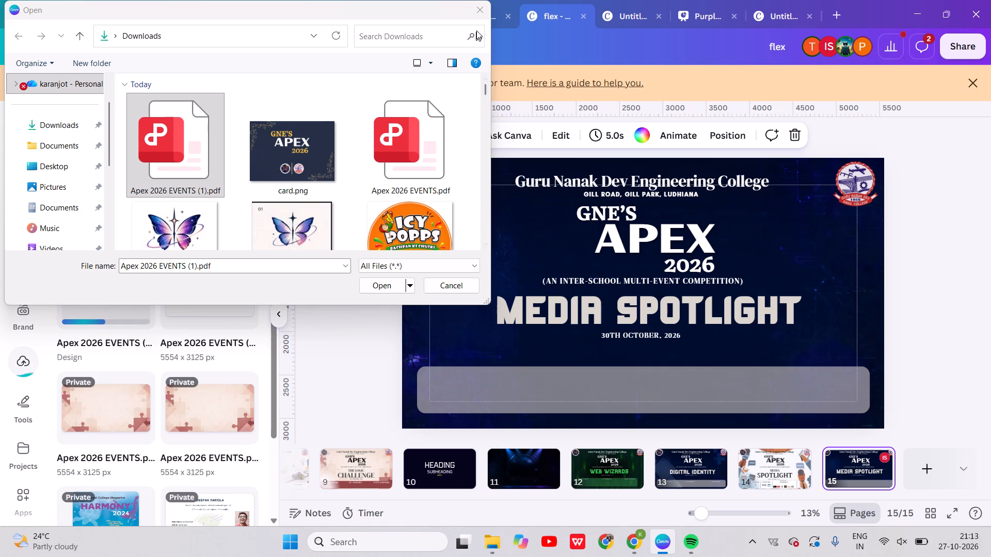
{"action": "left_click", "coordinate": [478, 2]}
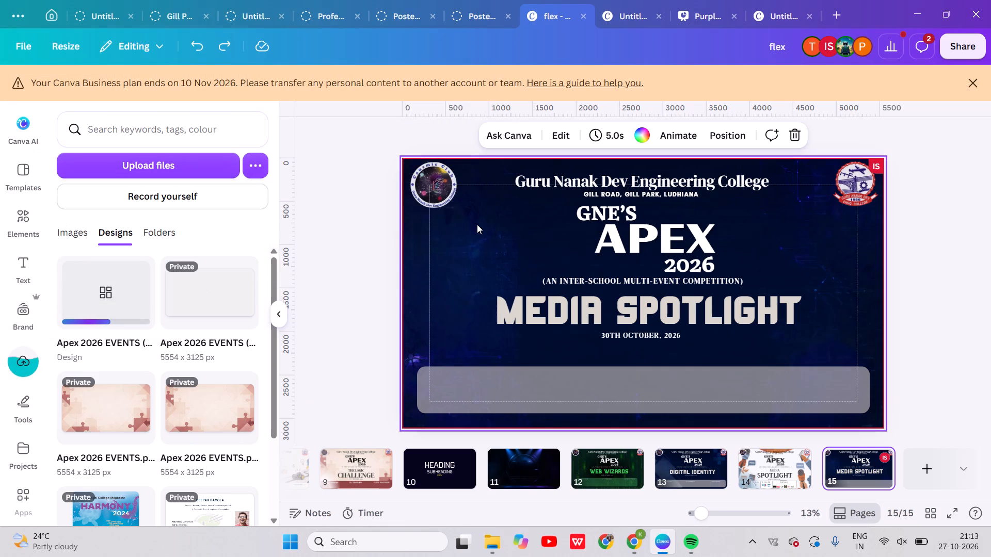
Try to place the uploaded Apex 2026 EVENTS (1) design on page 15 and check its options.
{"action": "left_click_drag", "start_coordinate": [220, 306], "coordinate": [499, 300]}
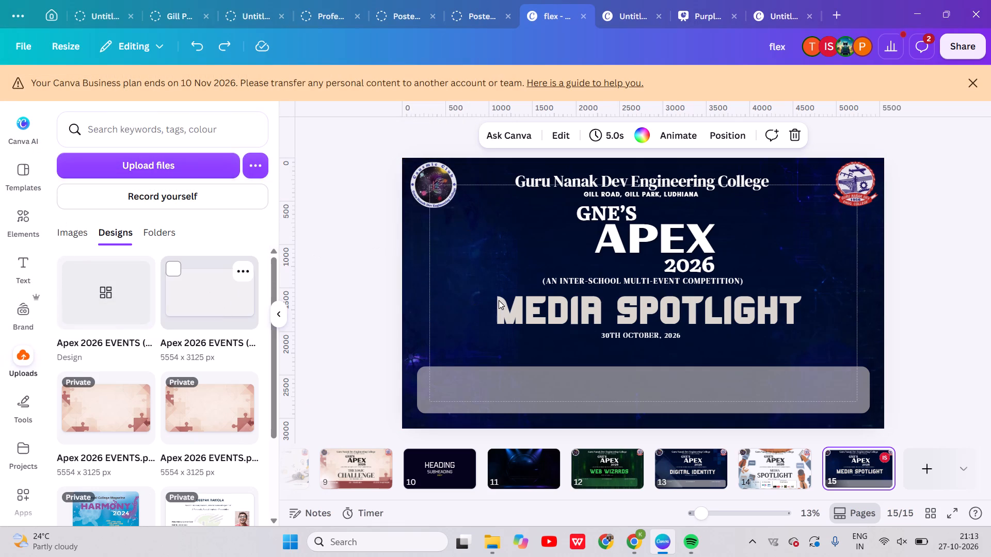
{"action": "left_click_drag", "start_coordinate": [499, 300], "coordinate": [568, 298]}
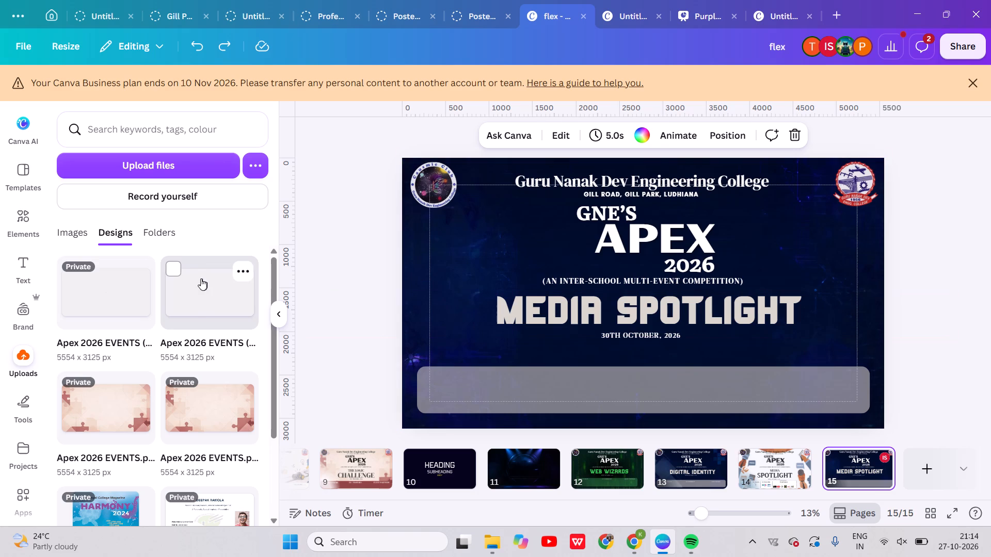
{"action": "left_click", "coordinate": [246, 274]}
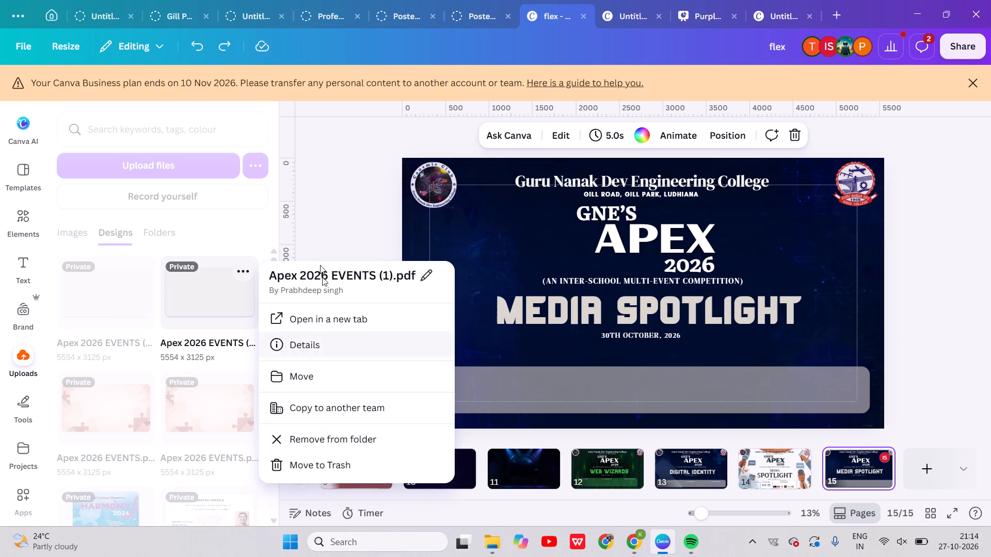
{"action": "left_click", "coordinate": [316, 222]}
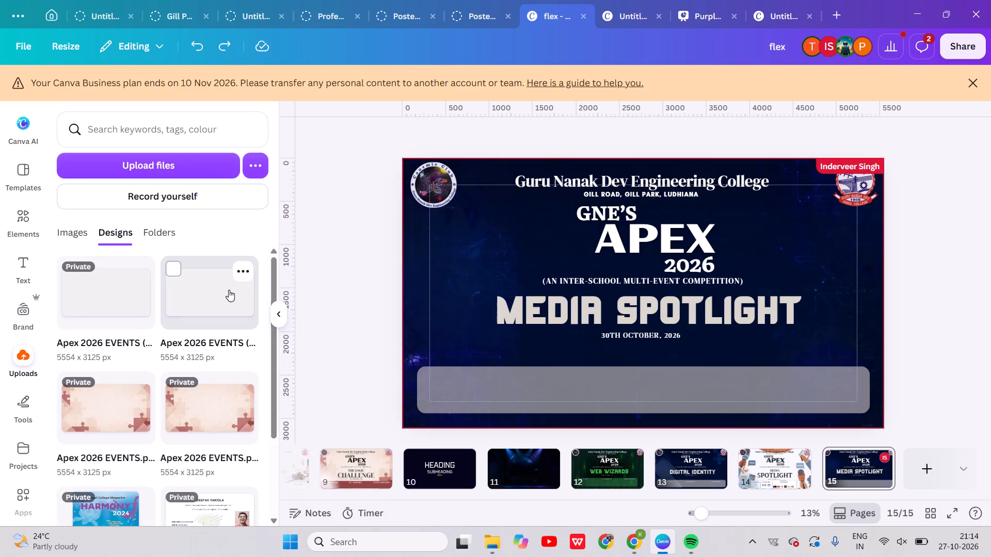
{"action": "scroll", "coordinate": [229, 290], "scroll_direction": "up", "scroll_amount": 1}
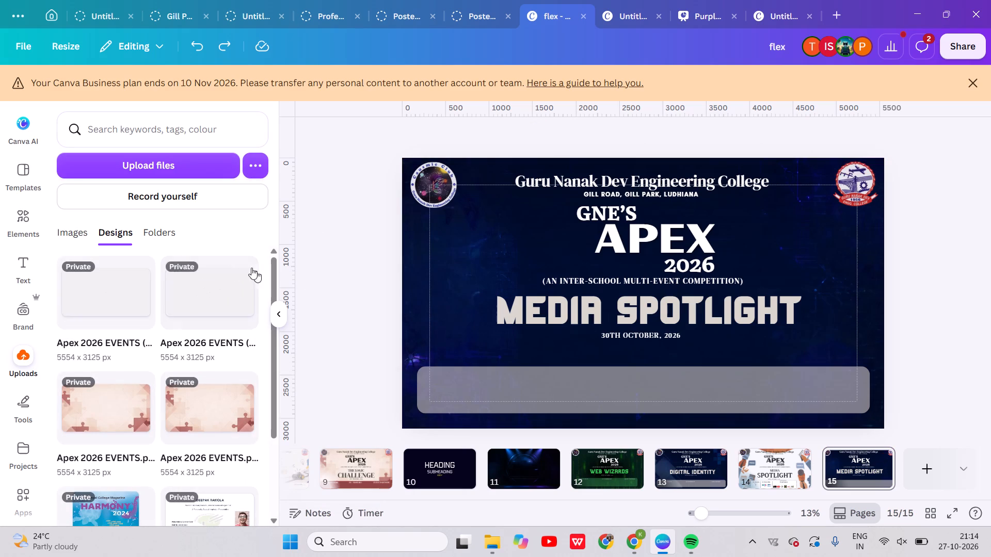
Upload Apex 2026 EVENTS (1).pdf from the Downloads folder again.
{"action": "left_click", "coordinate": [179, 174]}
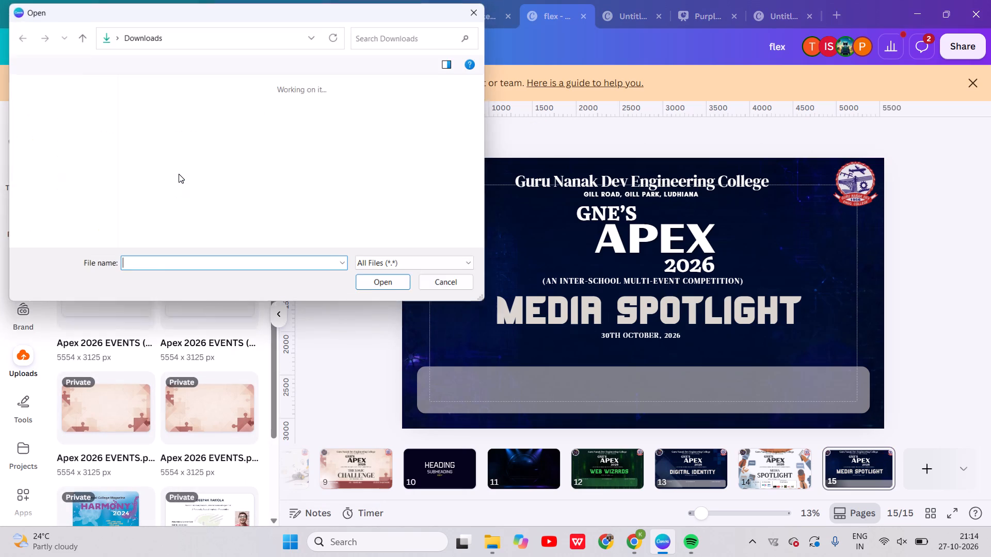
{"action": "left_click", "coordinate": [169, 157]}
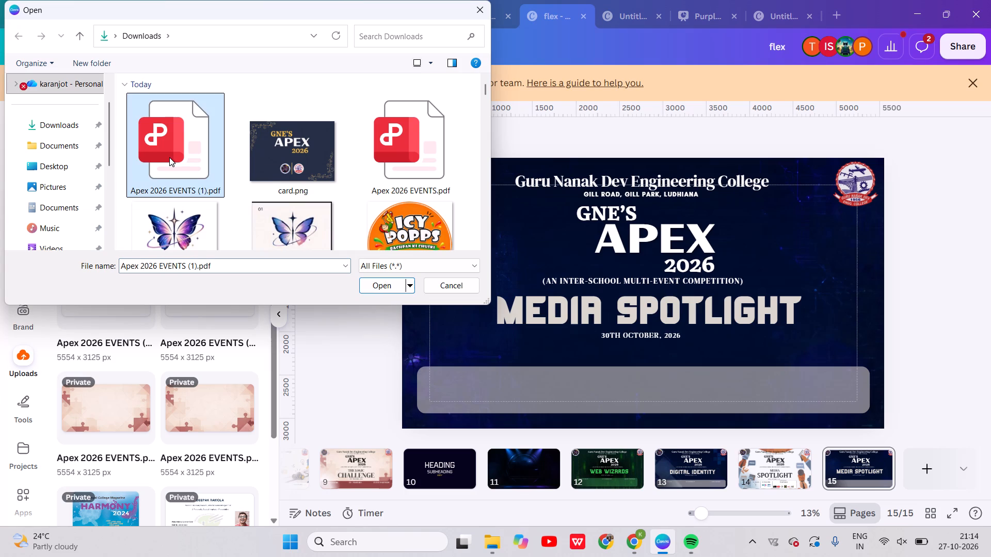
{"action": "left_click", "coordinate": [379, 287]}
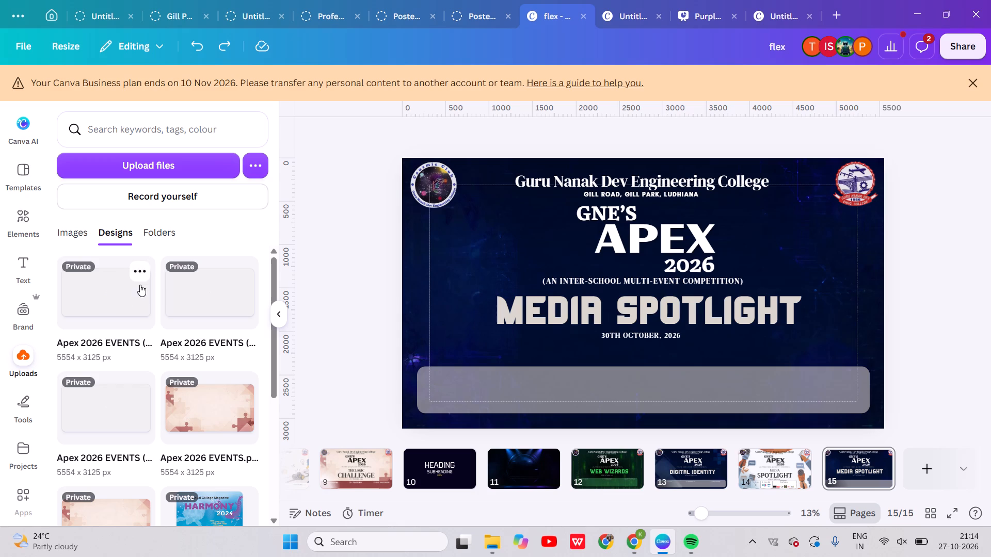
Add the newly uploaded Apex 2026 EVENTS design to the flex document as a new page after page 15.
{"action": "scroll", "coordinate": [154, 349], "scroll_direction": "up", "scroll_amount": 1}
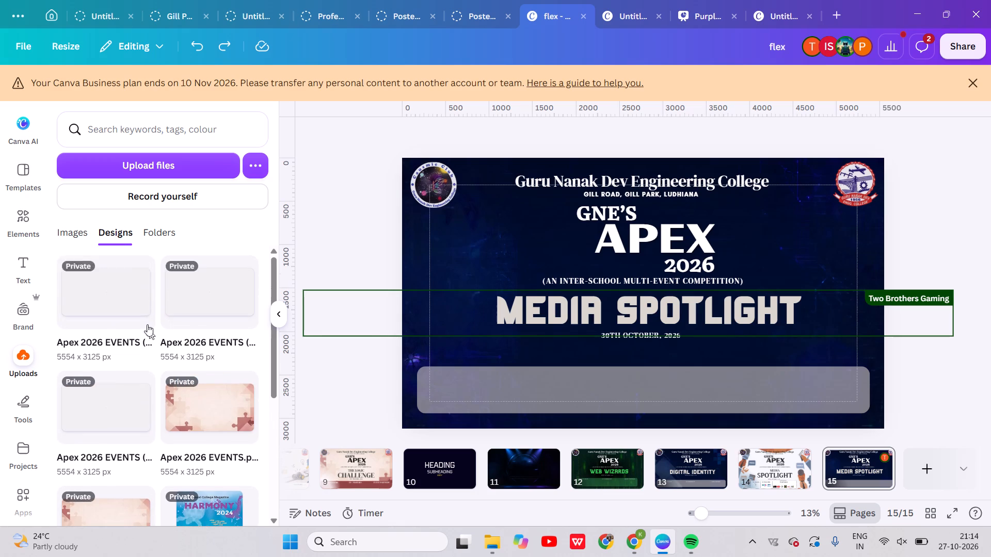
{"action": "left_click_drag", "start_coordinate": [124, 275], "coordinate": [574, 274]}
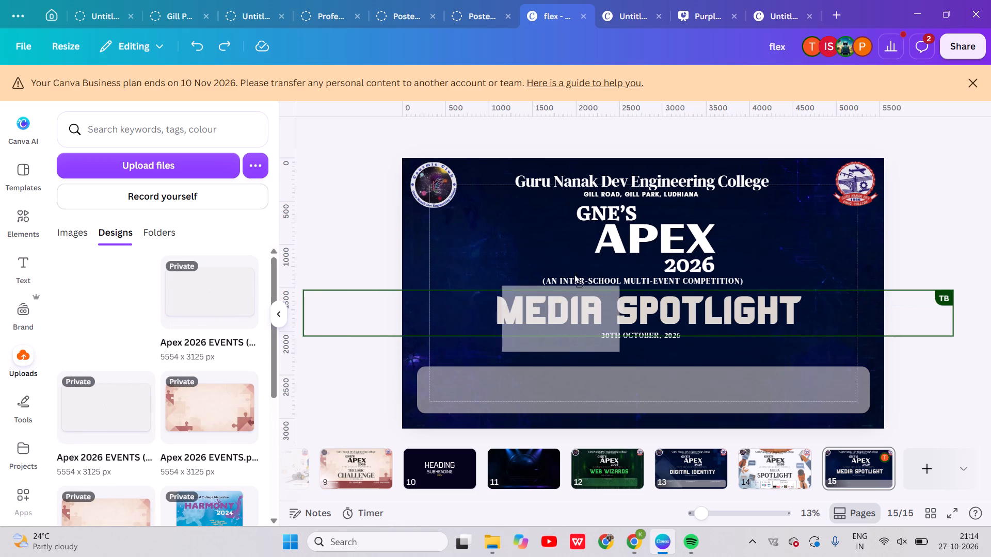
{"action": "left_click_drag", "start_coordinate": [574, 274], "coordinate": [596, 274]}
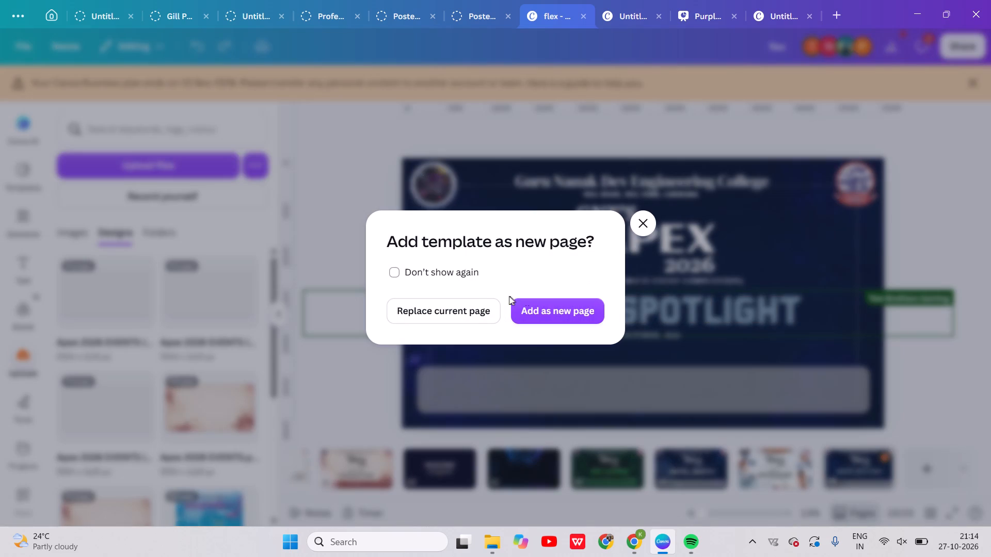
{"action": "left_click", "coordinate": [545, 316]}
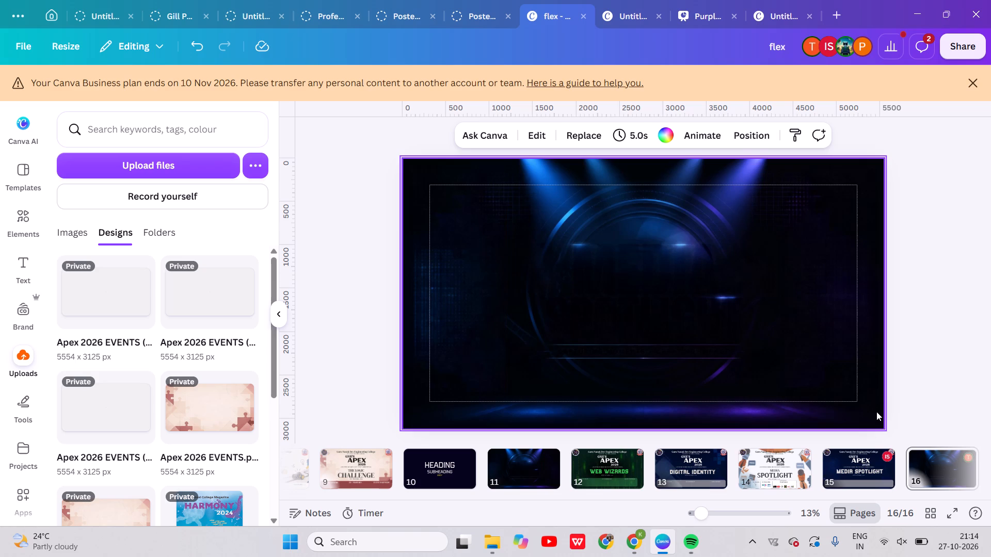
Move the blue stage-light image from page 16 onto Media Spotlight page 15 and send it to the back as the background.
{"action": "left_click_drag", "start_coordinate": [851, 389], "coordinate": [878, 454]}
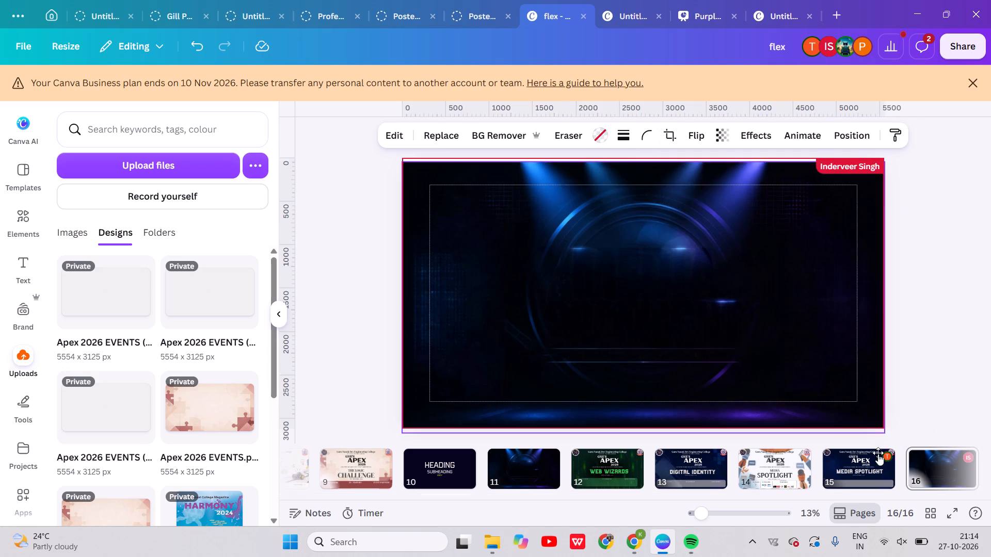
{"action": "left_click_drag", "start_coordinate": [878, 454], "coordinate": [874, 473]}
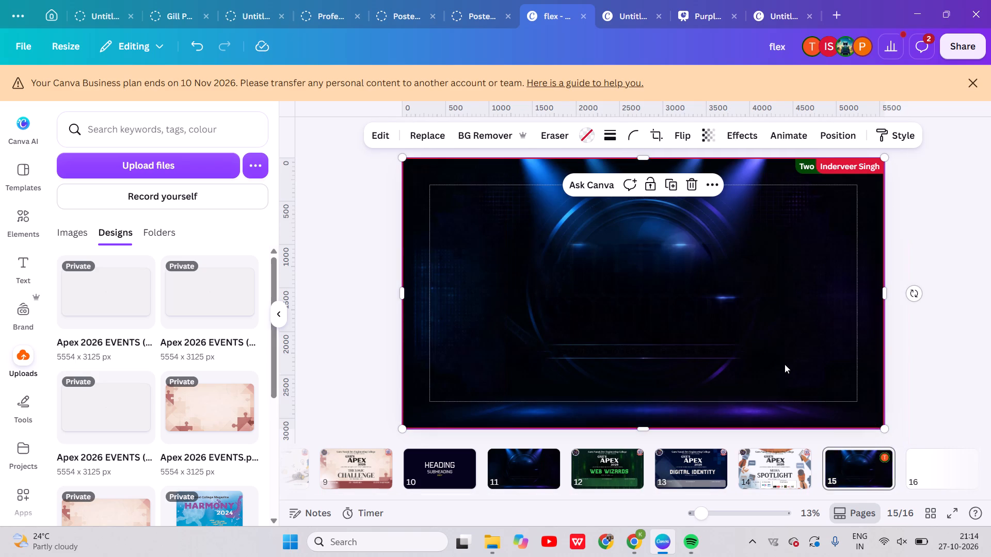
{"action": "right_click", "coordinate": [782, 363]}
{"action": "left_click", "coordinate": [830, 228]}
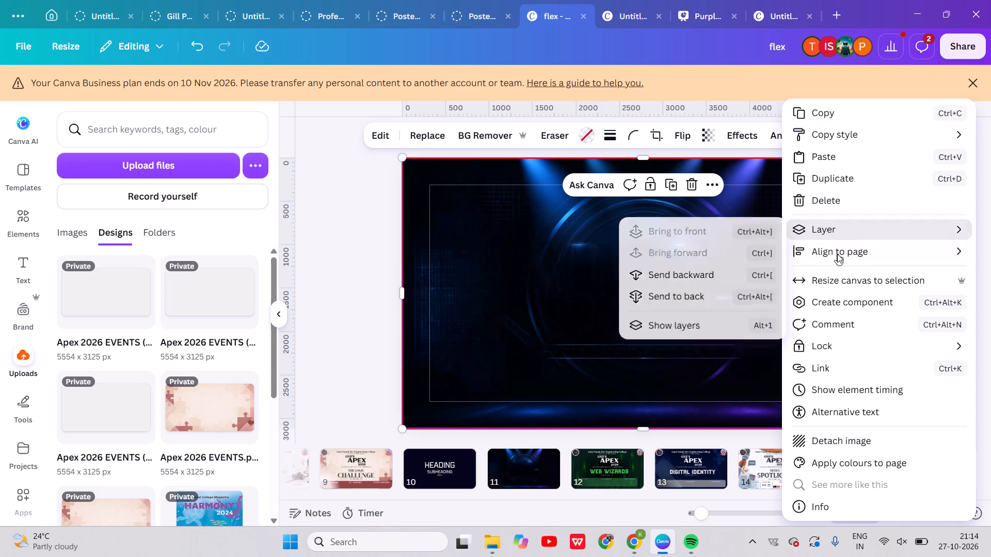
{"action": "left_click", "coordinate": [709, 296]}
{"action": "left_click", "coordinate": [384, 255]}
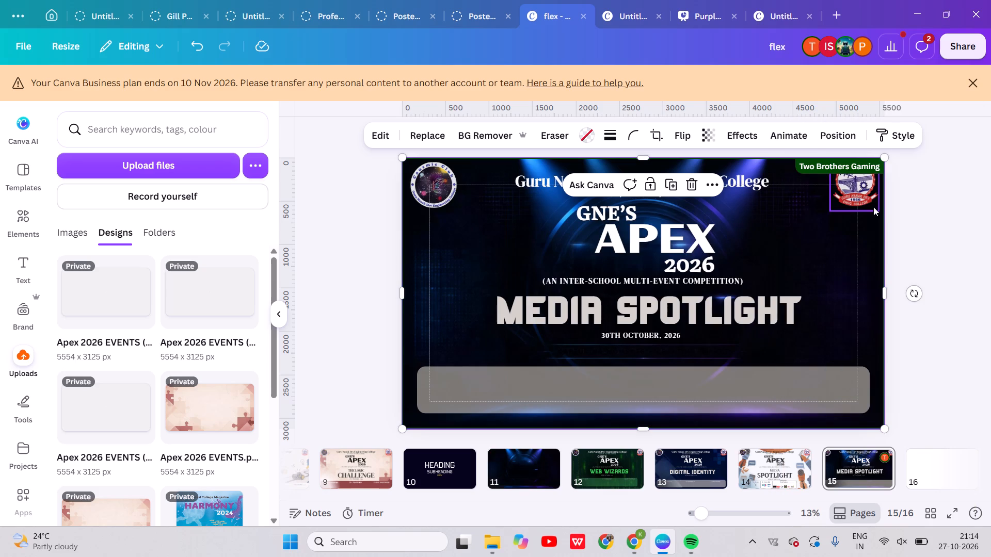
{"action": "left_click", "coordinate": [912, 207]}
{"action": "left_click", "coordinate": [935, 203]}
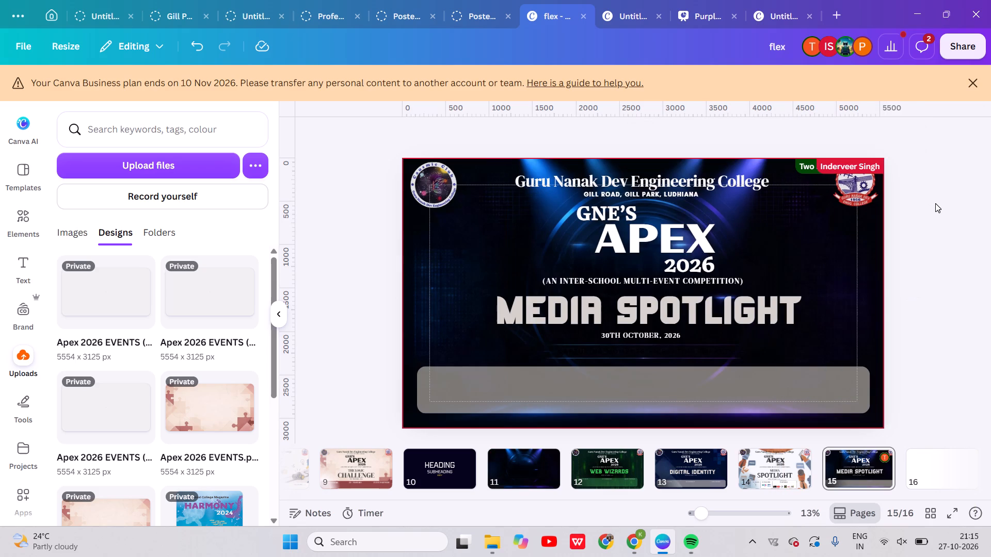
{"action": "left_click", "coordinate": [935, 203]}
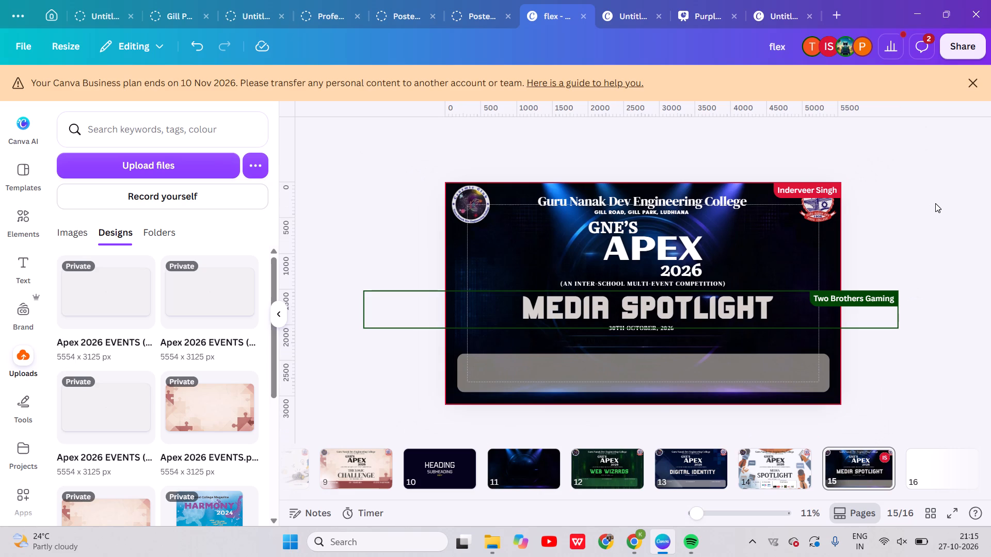
{"action": "left_click", "coordinate": [913, 221]}
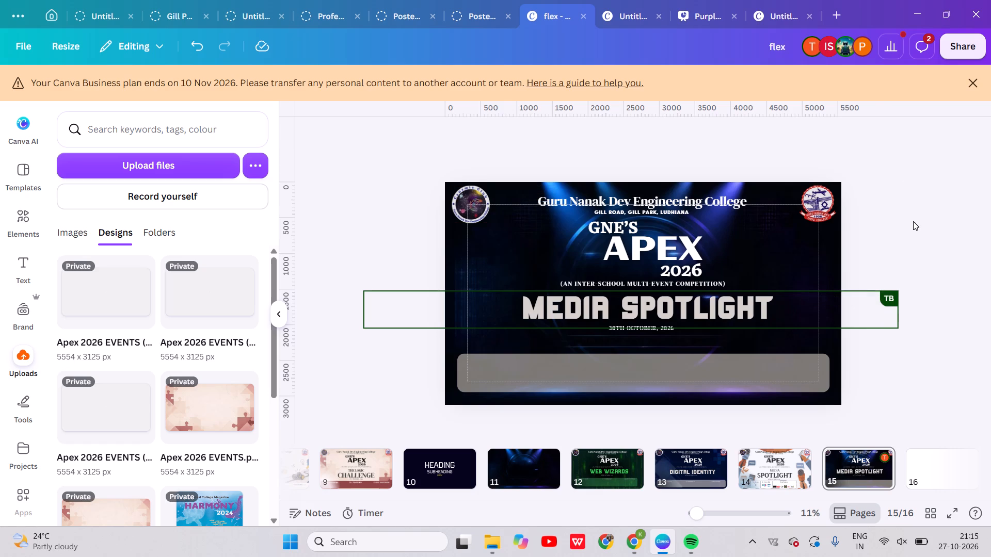
Make the college crest in the upper-right corner of the Media Spotlight banner fully opaque using its transparency setting.
{"action": "right_click", "coordinate": [827, 203]}
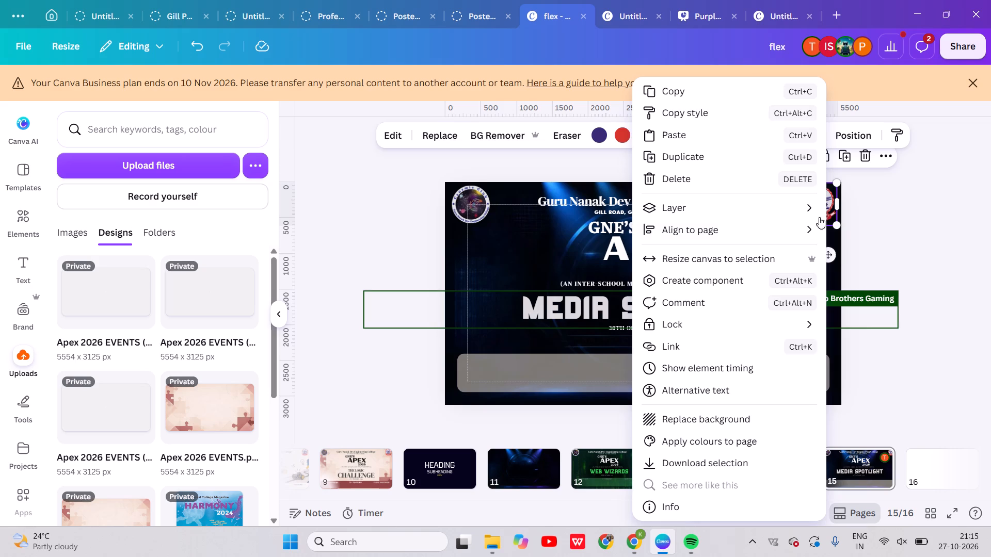
{"action": "left_click", "coordinate": [726, 210]}
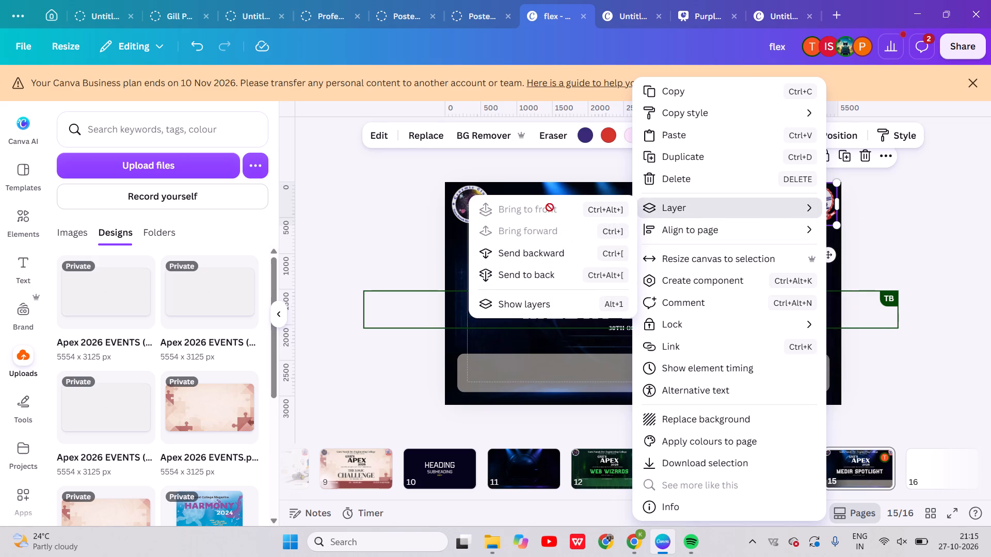
{"action": "left_click", "coordinate": [923, 227]}
{"action": "left_click", "coordinate": [905, 189]}
{"action": "left_click", "coordinate": [821, 203]}
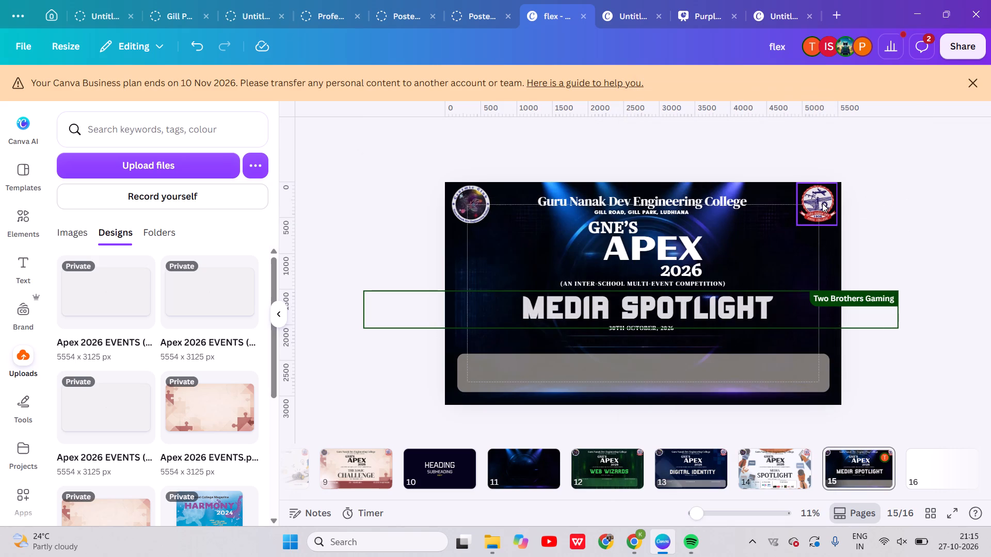
{"action": "left_click", "coordinate": [756, 135]}
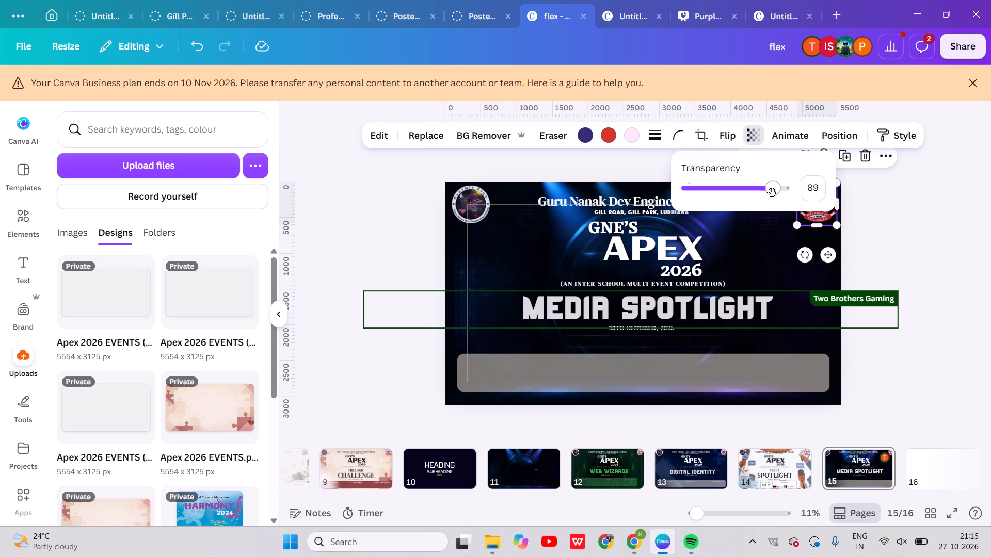
{"action": "left_click_drag", "start_coordinate": [772, 193], "coordinate": [837, 195]}
Make the round club logo in the upper-left corner of the Media Spotlight banner fully opaque.
{"action": "left_click", "coordinate": [467, 196]}
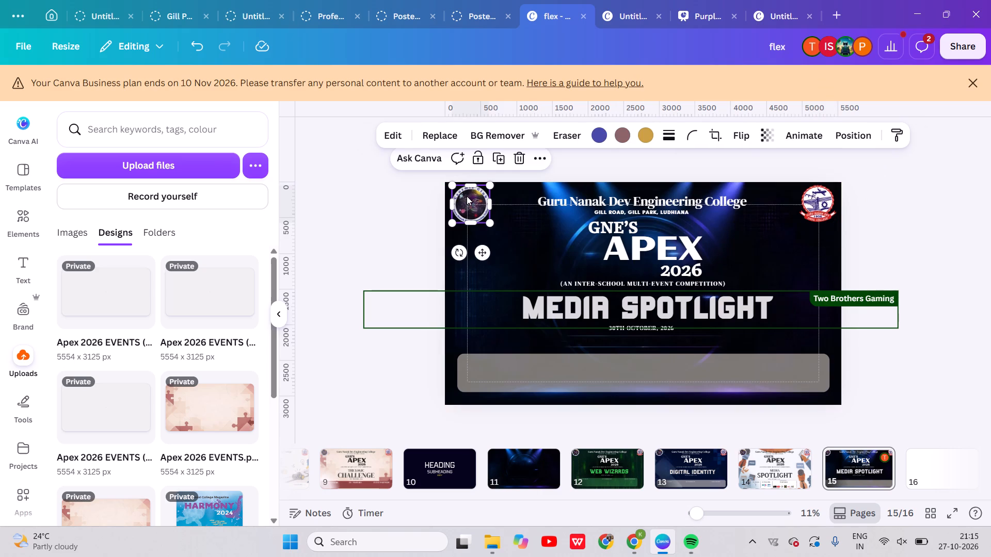
{"action": "left_click", "coordinate": [747, 139]}
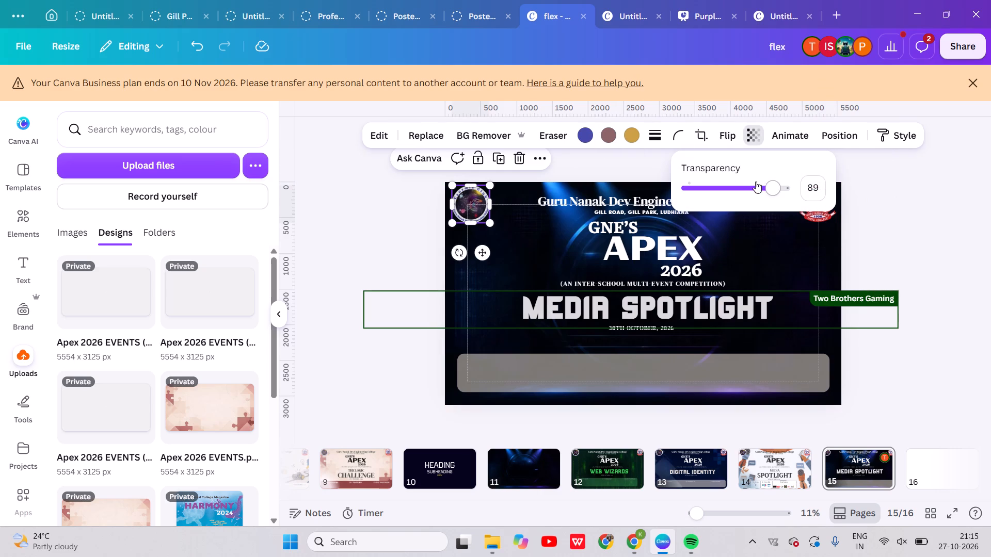
{"action": "left_click_drag", "start_coordinate": [759, 182], "coordinate": [890, 187]}
{"action": "left_click", "coordinate": [949, 193]}
{"action": "left_click", "coordinate": [949, 193]}
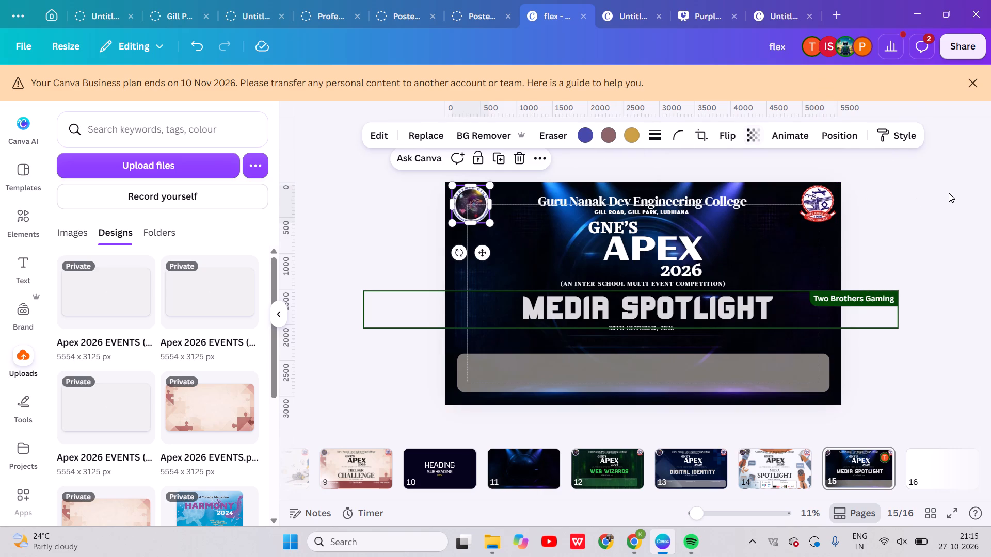